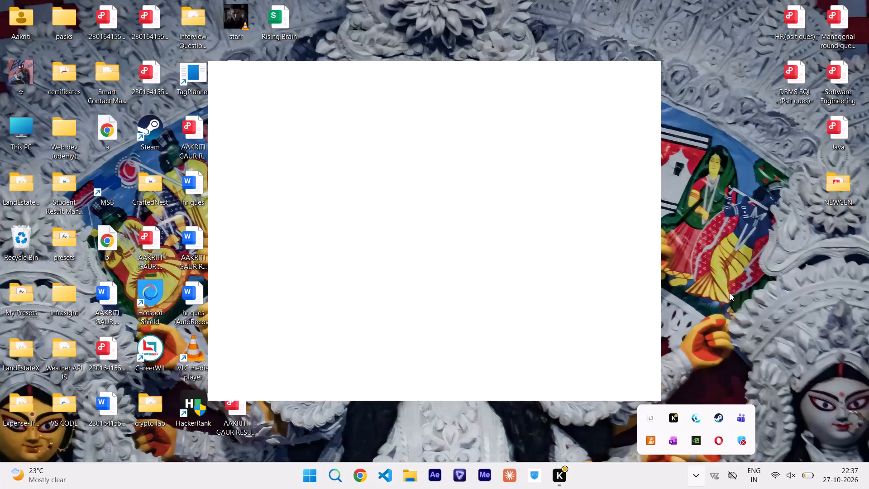
Dismiss the pop-up of hidden system tray icons on the desktop.
{"action": "left_click", "coordinate": [730, 293]}
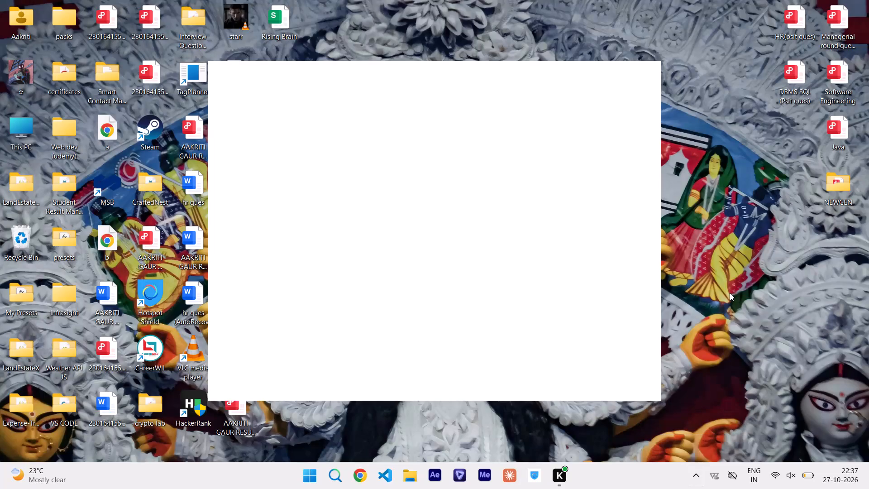
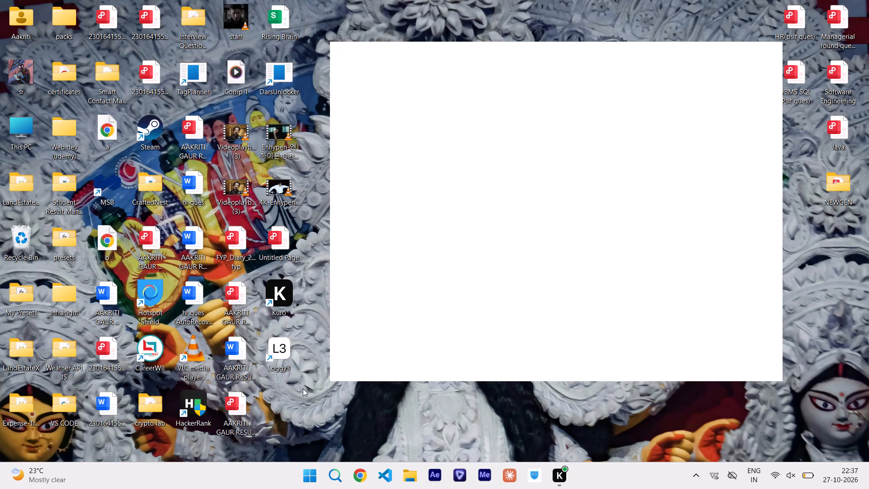
Launch Adobe After Effects from the desktop.
{"action": "left_click", "coordinate": [436, 476]}
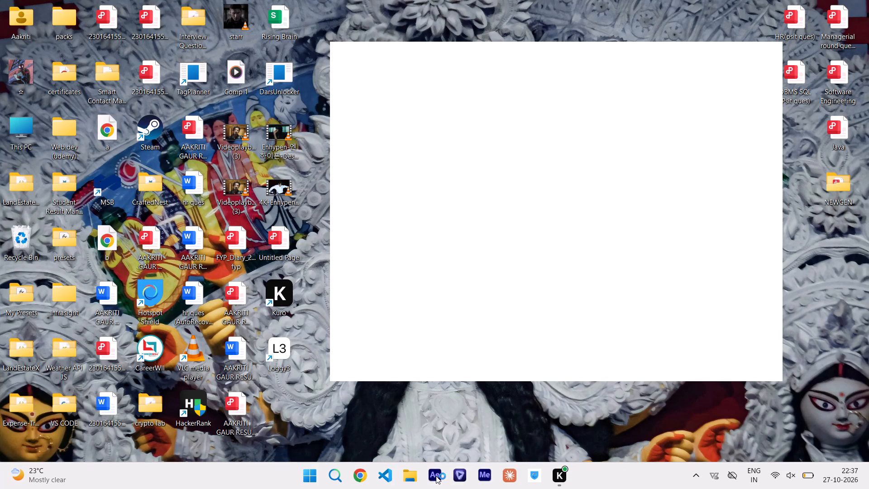
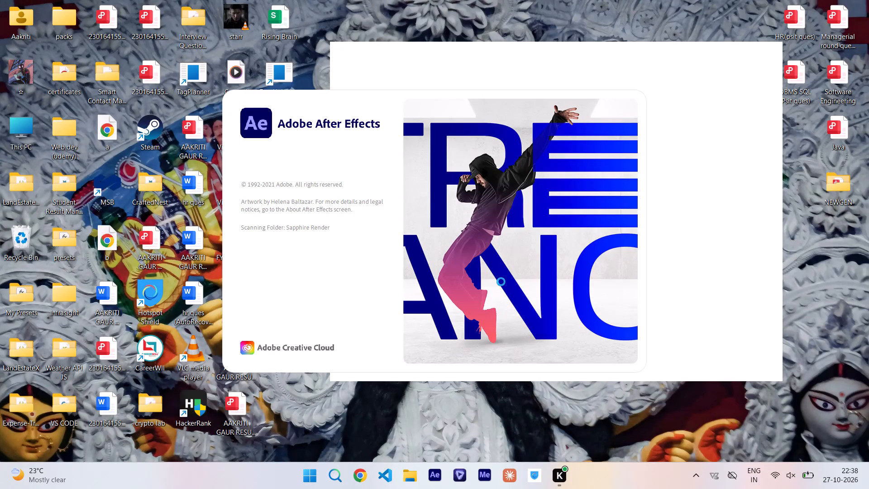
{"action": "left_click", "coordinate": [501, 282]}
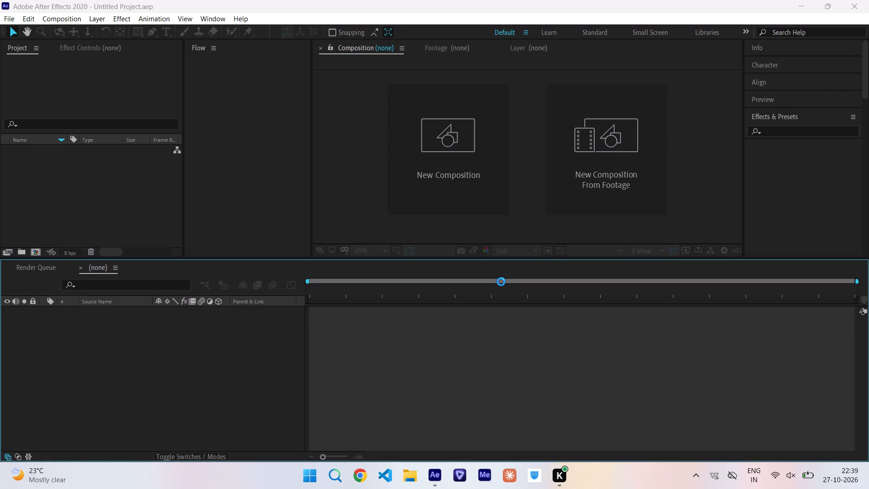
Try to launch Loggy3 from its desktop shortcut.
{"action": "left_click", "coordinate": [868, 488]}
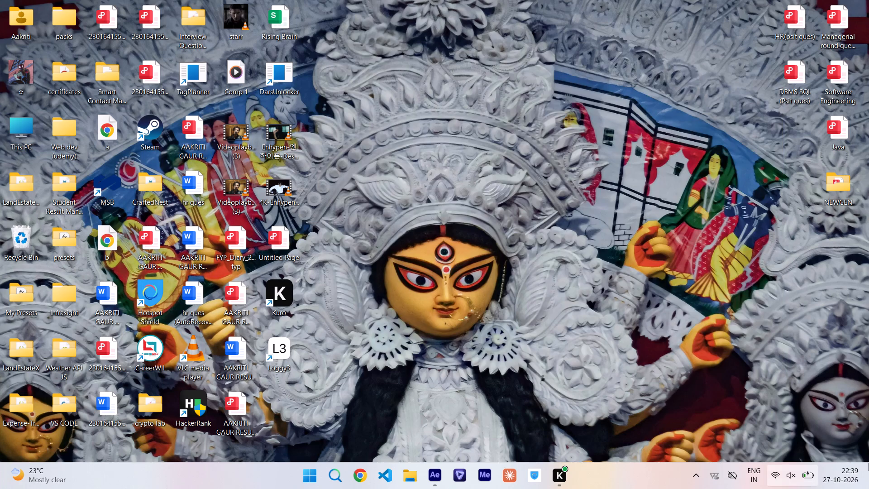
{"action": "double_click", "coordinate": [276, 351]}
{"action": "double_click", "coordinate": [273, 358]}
Switch back to the untitled After Effects project.
{"action": "left_click", "coordinate": [436, 477]}
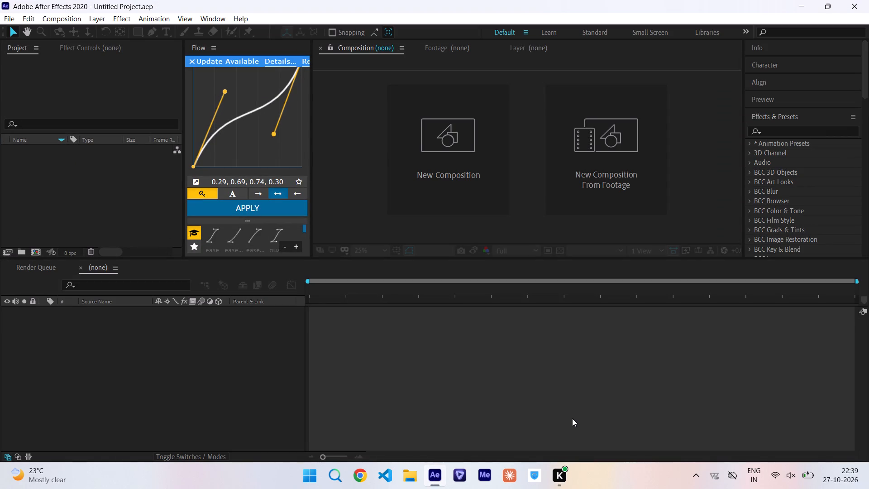
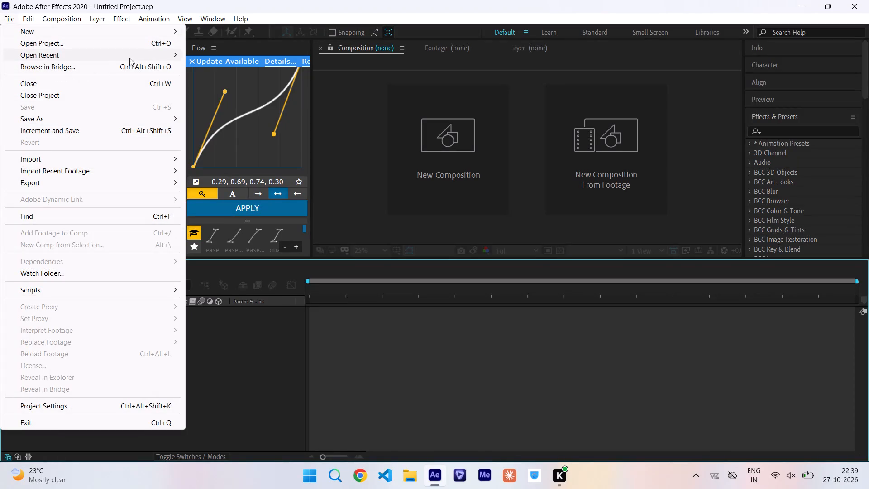
Open the recent project lou_99.aep from the louquots folder.
{"action": "left_click", "coordinate": [206, 57]}
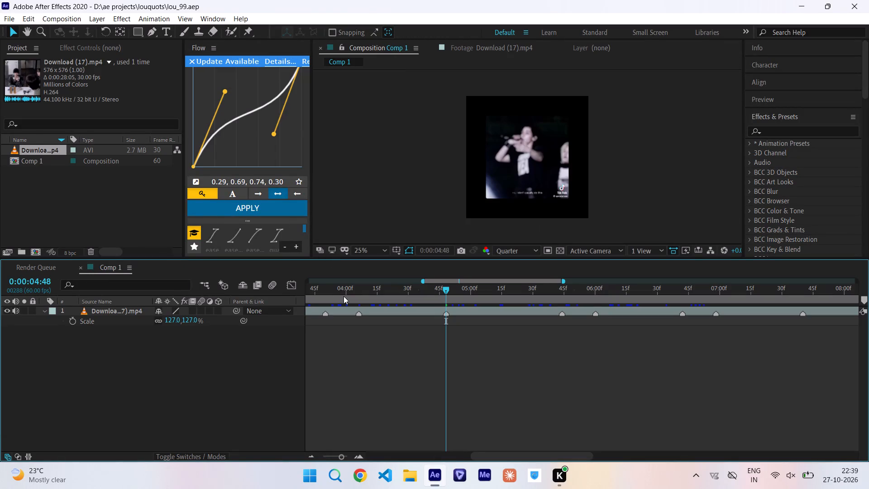
Scrub and play Comp 1 from the start to review the Download (17).mp4 footage against its layer markers.
{"action": "left_click_drag", "start_coordinate": [454, 294], "coordinate": [258, 352]}
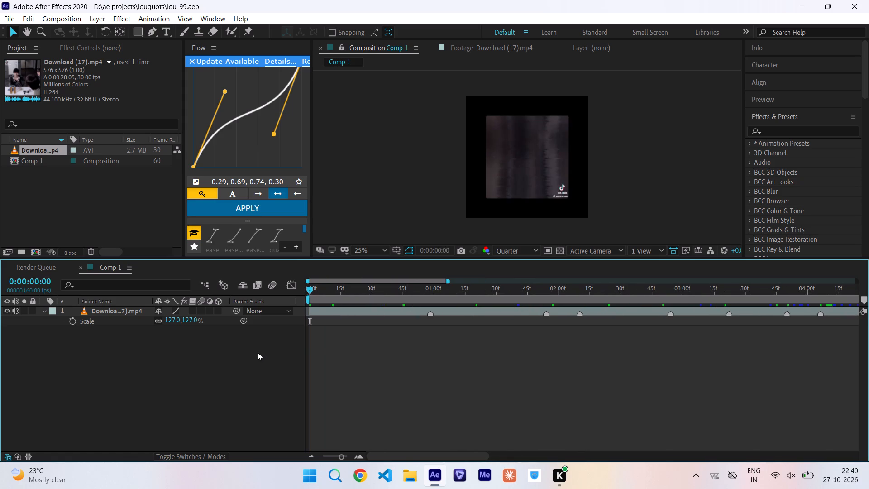
{"action": "left_click_drag", "start_coordinate": [258, 352], "coordinate": [390, 330]}
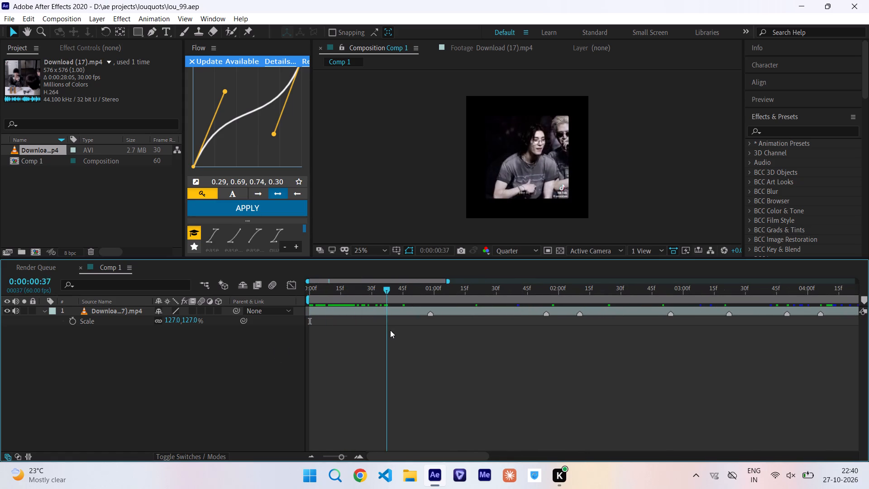
{"action": "left_click_drag", "start_coordinate": [390, 330], "coordinate": [563, 319]}
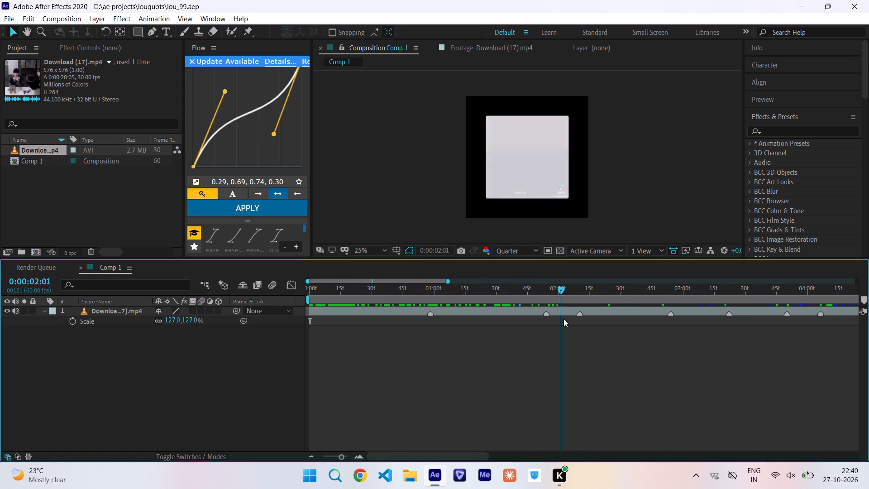
{"action": "left_click_drag", "start_coordinate": [563, 319], "coordinate": [496, 292]}
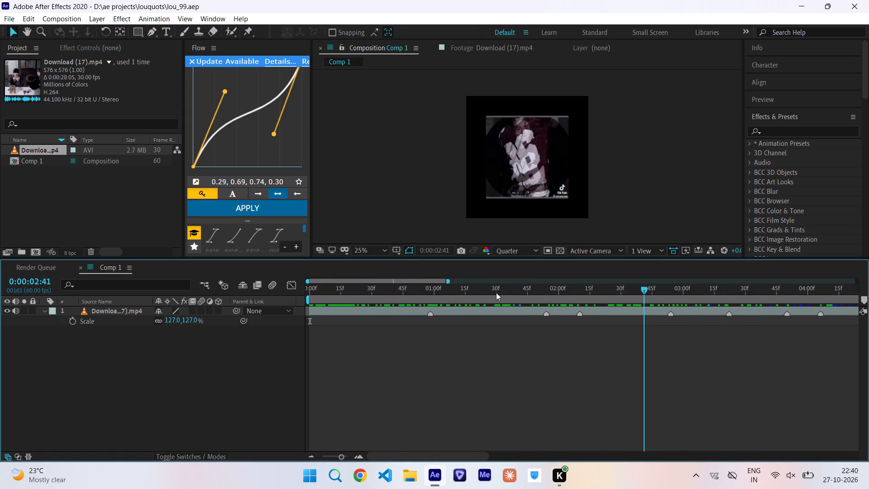
{"action": "left_click_drag", "start_coordinate": [496, 292], "coordinate": [256, 312]}
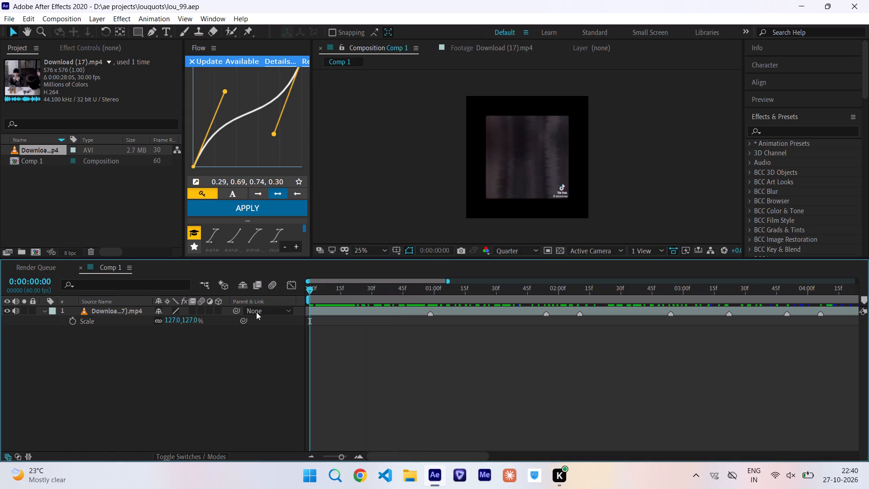
{"action": "key", "text": "space"}
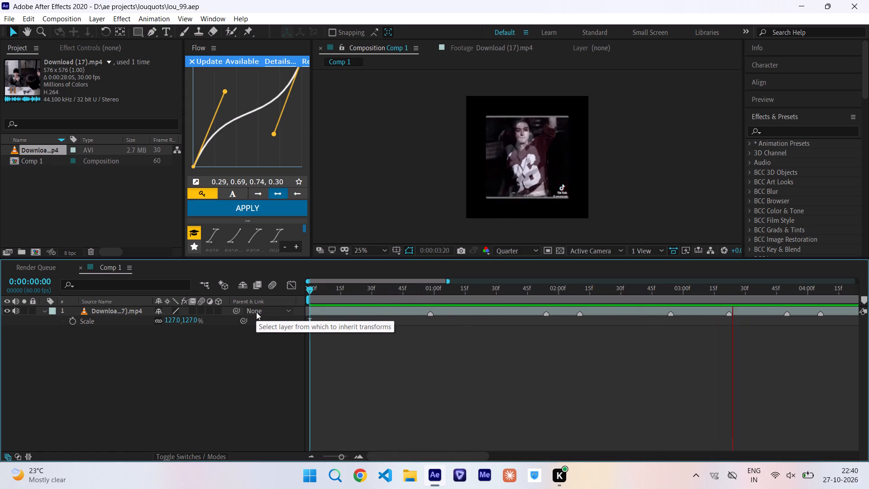
{"action": "scroll", "coordinate": [525, 366], "scroll_direction": "left", "scroll_amount": 2}
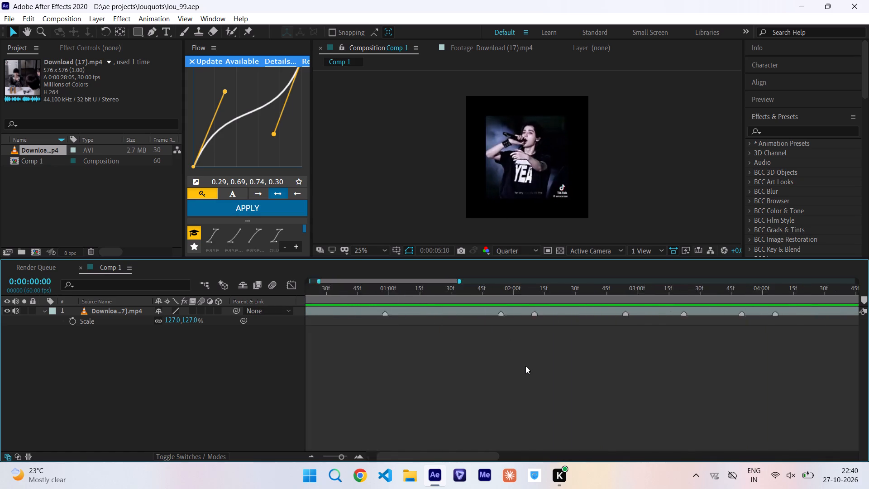
{"action": "scroll", "coordinate": [525, 366], "scroll_direction": "left", "scroll_amount": 8}
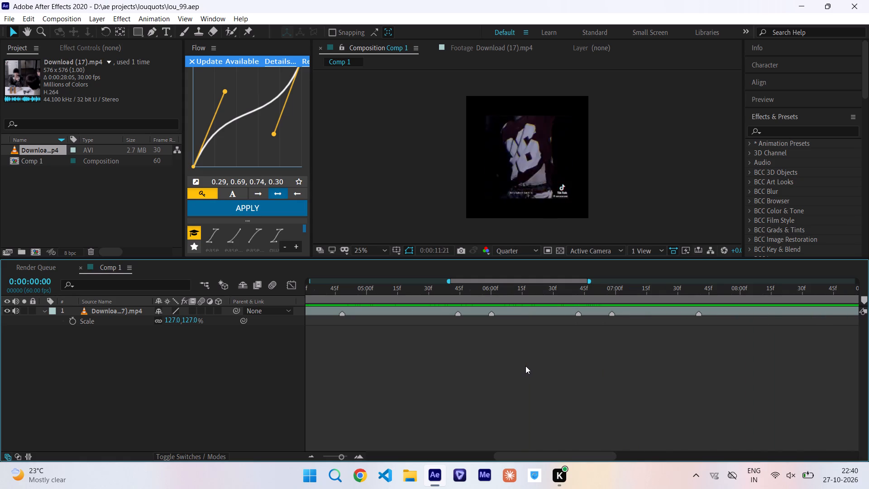
{"action": "scroll", "coordinate": [525, 366], "scroll_direction": "right", "scroll_amount": 13}
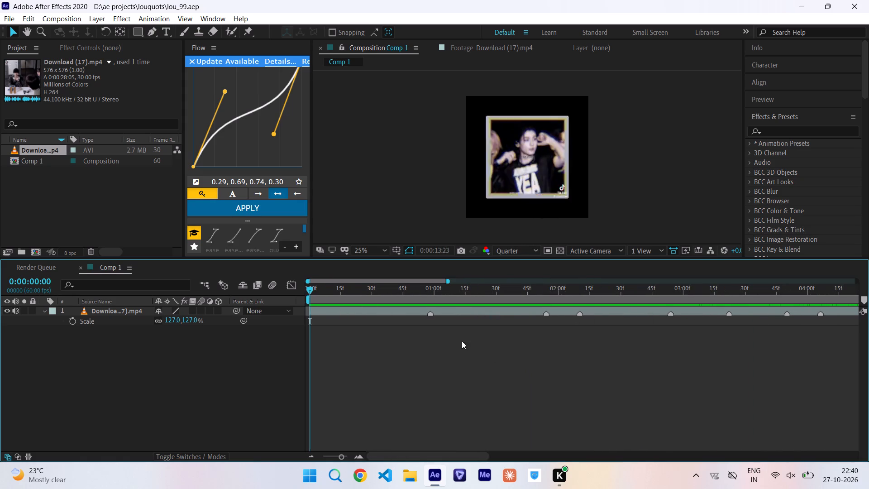
{"action": "left_click_drag", "start_coordinate": [388, 289], "coordinate": [306, 319]}
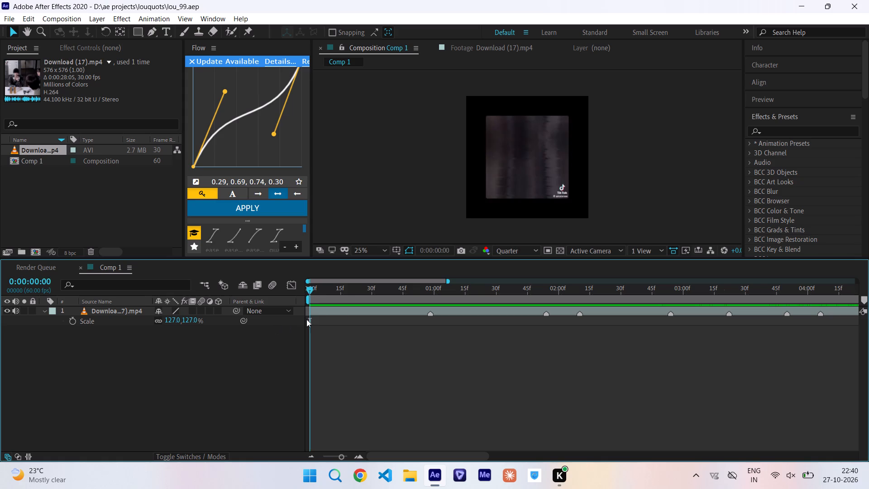
{"action": "left_click_drag", "start_coordinate": [306, 319], "coordinate": [600, 311]}
{"action": "scroll", "coordinate": [480, 299], "scroll_direction": "right", "scroll_amount": 1}
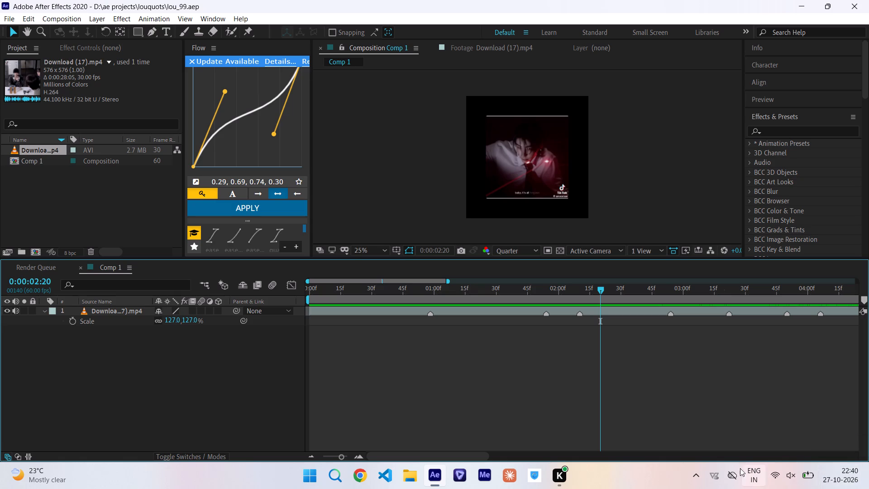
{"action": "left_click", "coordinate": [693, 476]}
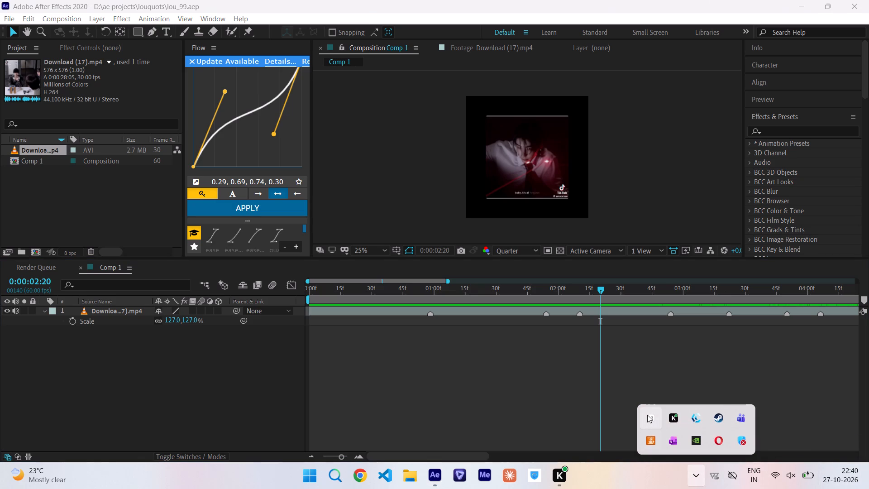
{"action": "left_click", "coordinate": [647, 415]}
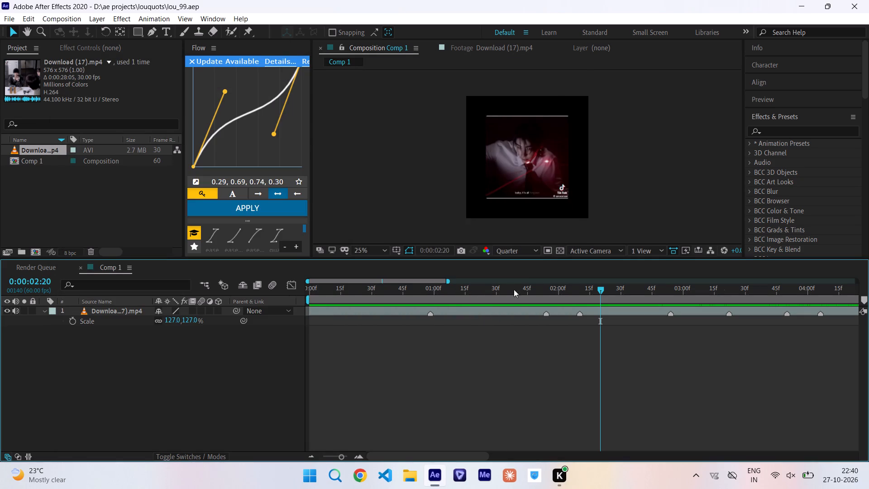
Review the Download (17).mp4 clip in Comp 1 again, scrubbing its opening seconds and playing it from 0:00.
{"action": "left_click_drag", "start_coordinate": [515, 293], "coordinate": [481, 307]}
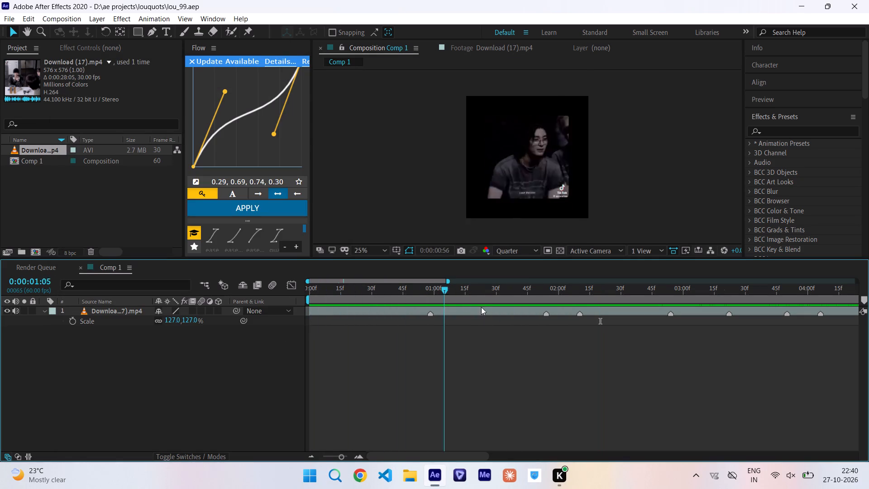
{"action": "left_click_drag", "start_coordinate": [481, 307], "coordinate": [700, 388]}
{"action": "scroll", "coordinate": [700, 388], "scroll_direction": "left", "scroll_amount": 4}
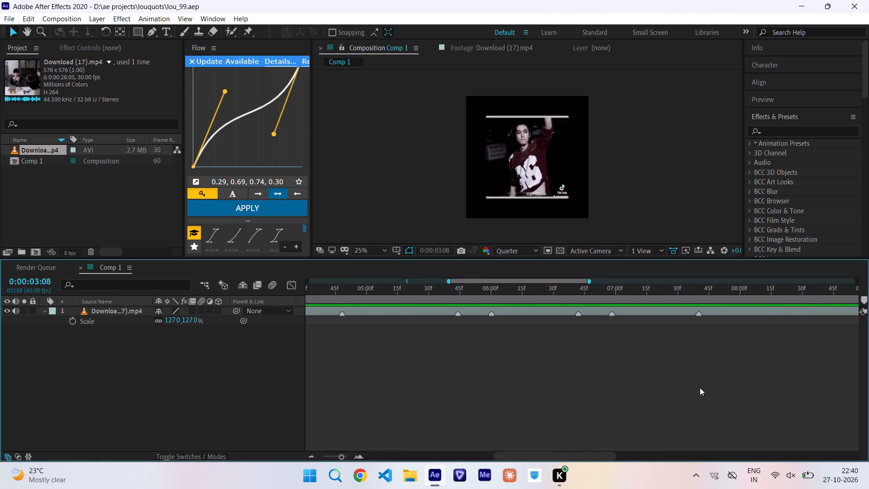
{"action": "scroll", "coordinate": [482, 374], "scroll_direction": "right", "scroll_amount": 11}
{"action": "left_click_drag", "start_coordinate": [510, 291], "coordinate": [262, 316]}
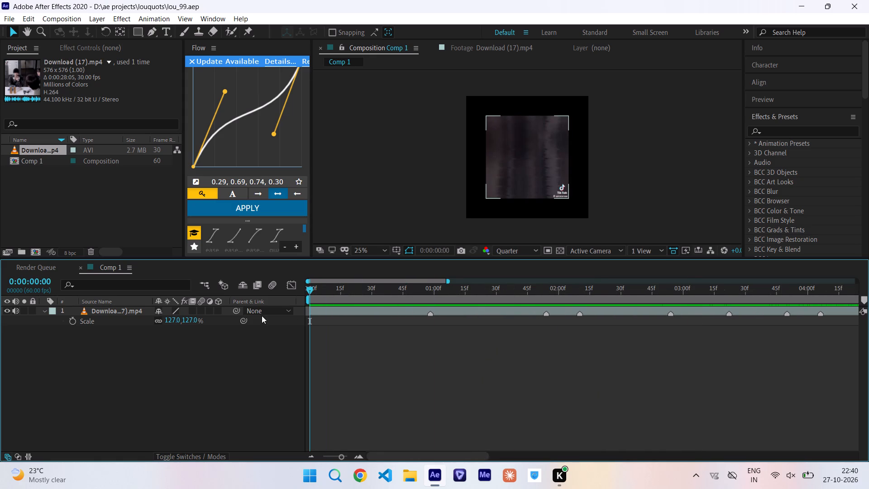
{"action": "key", "text": "space"}
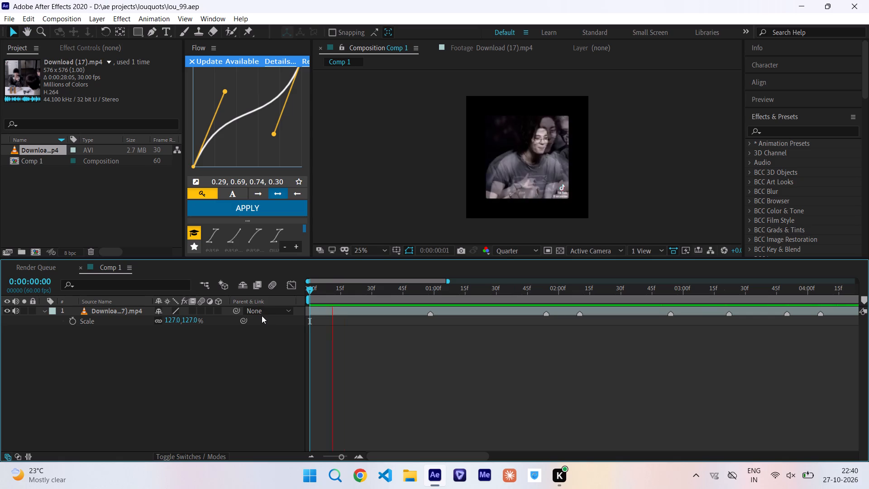
{"action": "scroll", "coordinate": [603, 360], "scroll_direction": "up", "scroll_amount": 1}
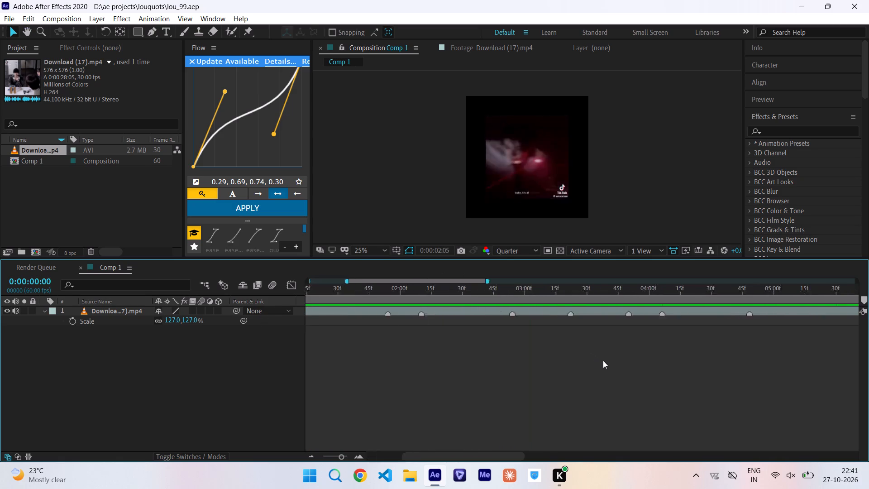
{"action": "scroll", "coordinate": [603, 360], "scroll_direction": "up", "scroll_amount": 1}
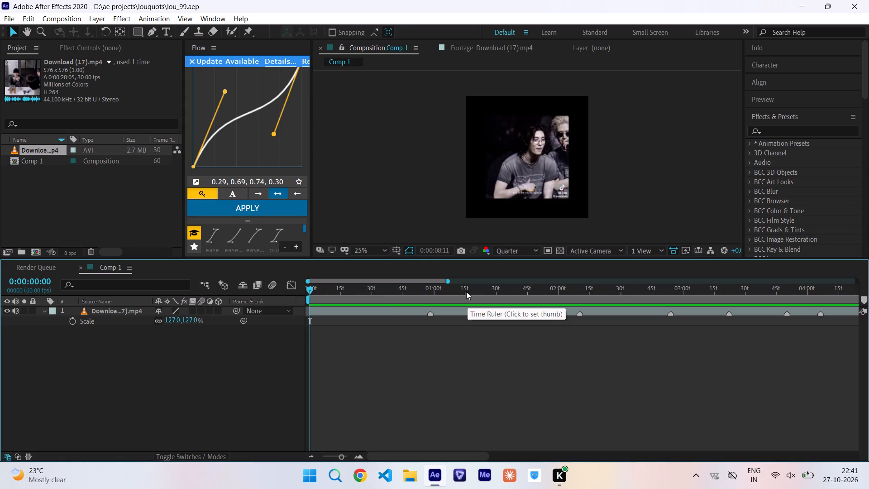
Replay Comp 1 from the first frame and examine the marker positions along the Download (17).mp4 layer.
{"action": "left_click_drag", "start_coordinate": [466, 292], "coordinate": [129, 372]}
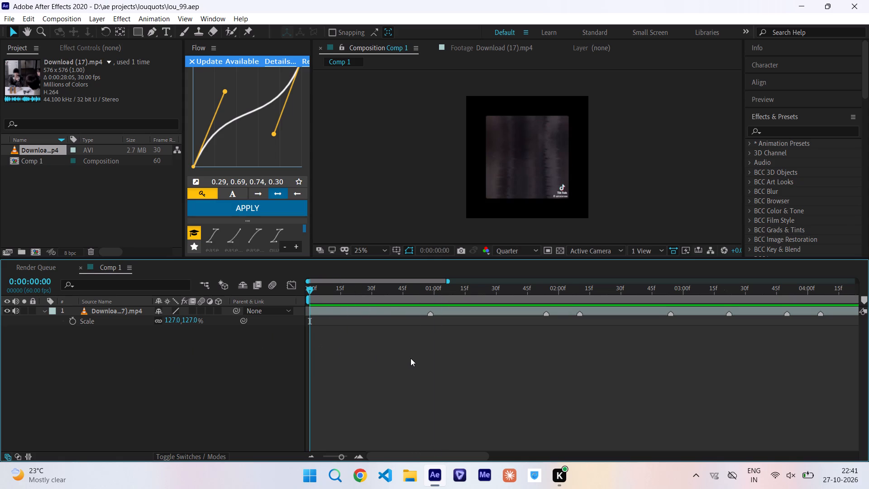
{"action": "scroll", "coordinate": [412, 358], "scroll_direction": "right", "scroll_amount": 5}
{"action": "left_click_drag", "start_coordinate": [366, 295], "coordinate": [112, 353]}
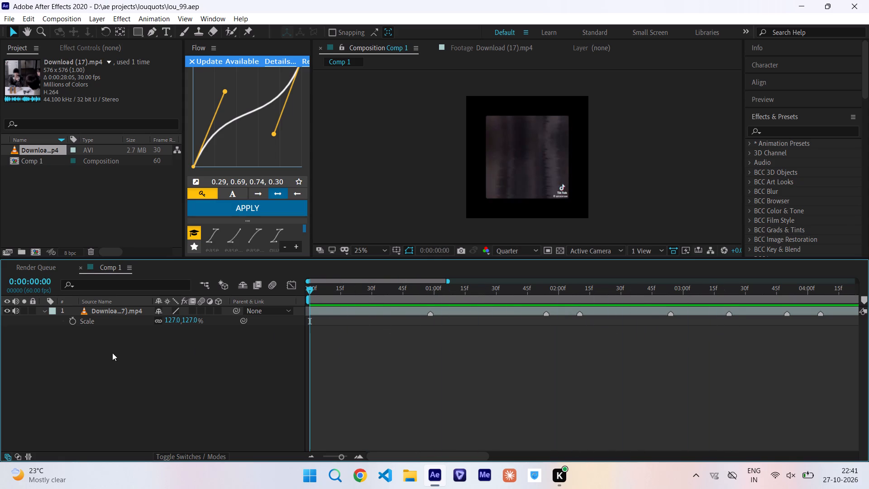
{"action": "key", "text": "space"}
{"action": "scroll", "coordinate": [539, 407], "scroll_direction": "up", "scroll_amount": 1}
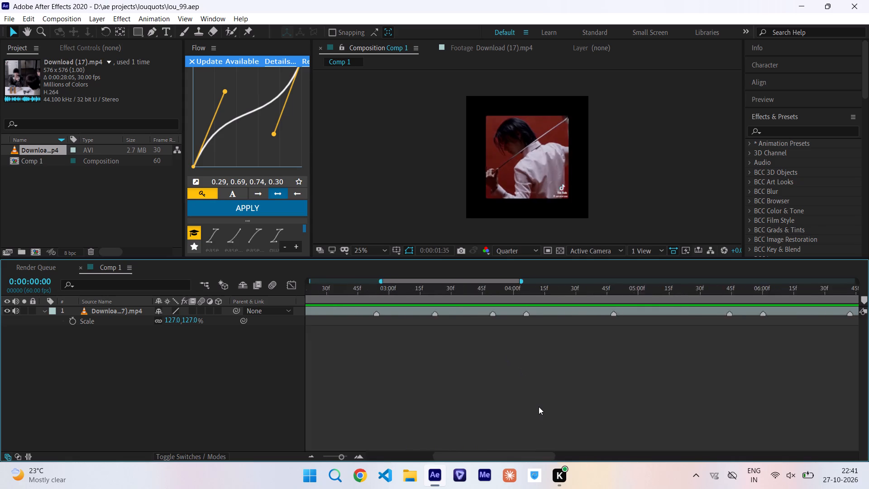
{"action": "scroll", "coordinate": [539, 407], "scroll_direction": "up", "scroll_amount": 1}
{"action": "scroll", "coordinate": [539, 407], "scroll_direction": "down", "scroll_amount": 2}
{"action": "scroll", "coordinate": [539, 407], "scroll_direction": "left", "scroll_amount": 1}
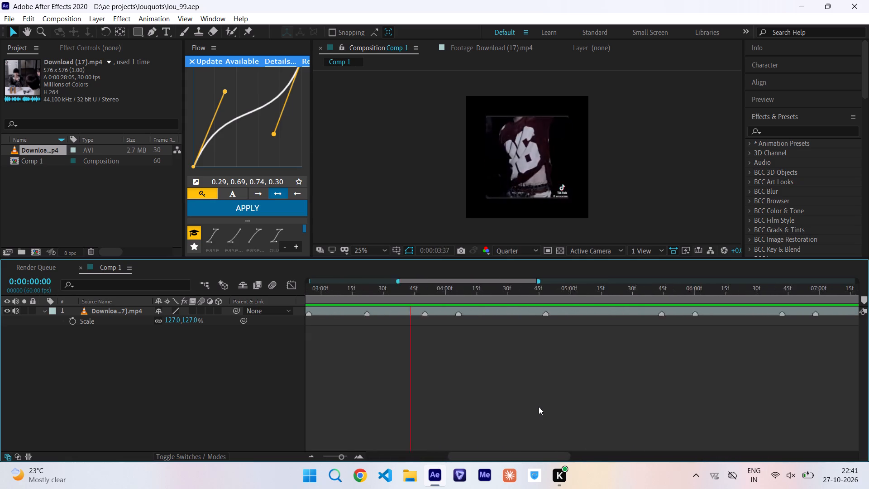
{"action": "scroll", "coordinate": [539, 407], "scroll_direction": "left", "scroll_amount": 2}
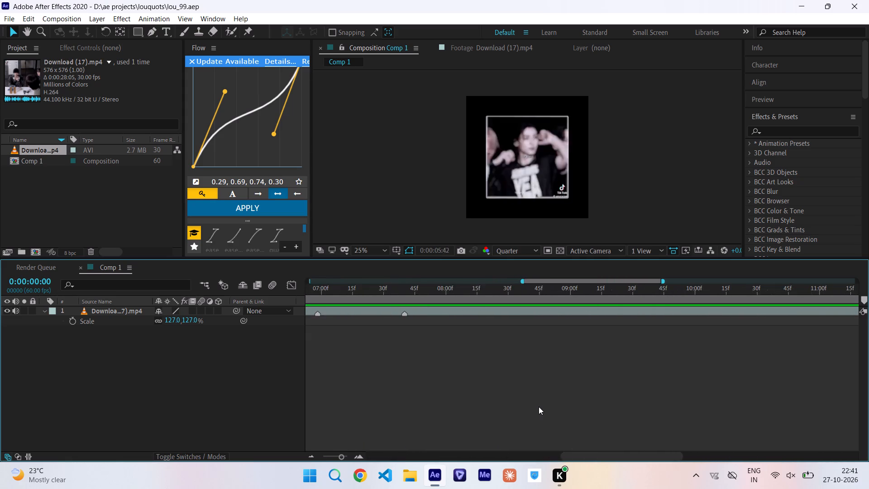
{"action": "scroll", "coordinate": [539, 407], "scroll_direction": "left", "scroll_amount": 1}
{"action": "left_click_drag", "start_coordinate": [449, 297], "coordinate": [392, 311]}
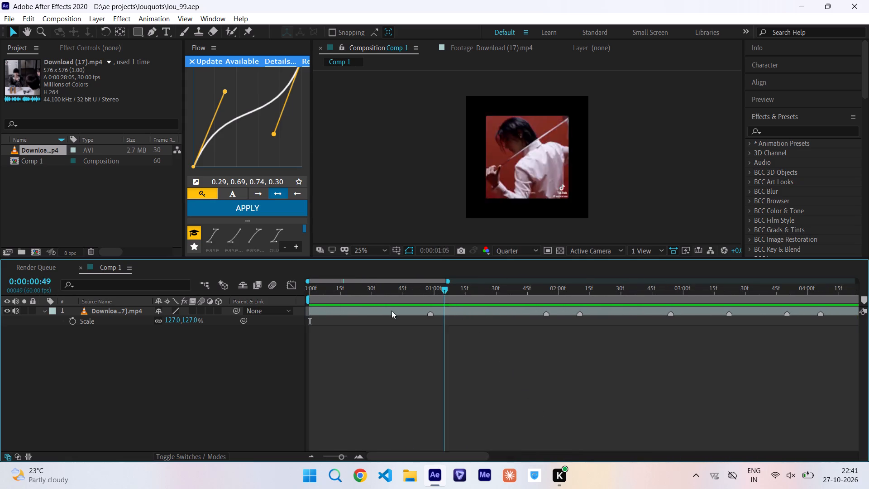
{"action": "left_click_drag", "start_coordinate": [392, 311], "coordinate": [233, 326]}
Browse the Downloads folder in the Import File dialog for usable video clips, closing it without importing anything.
{"action": "double_click", "coordinate": [75, 199]}
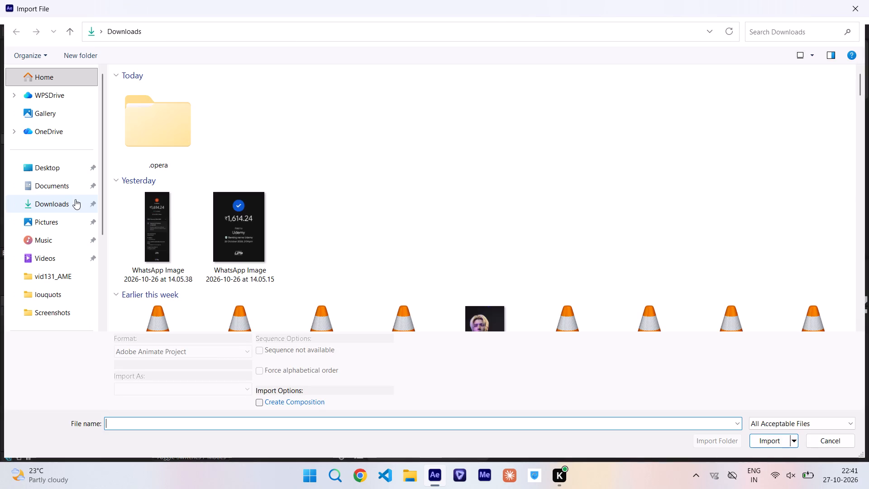
{"action": "left_click", "coordinate": [56, 201]}
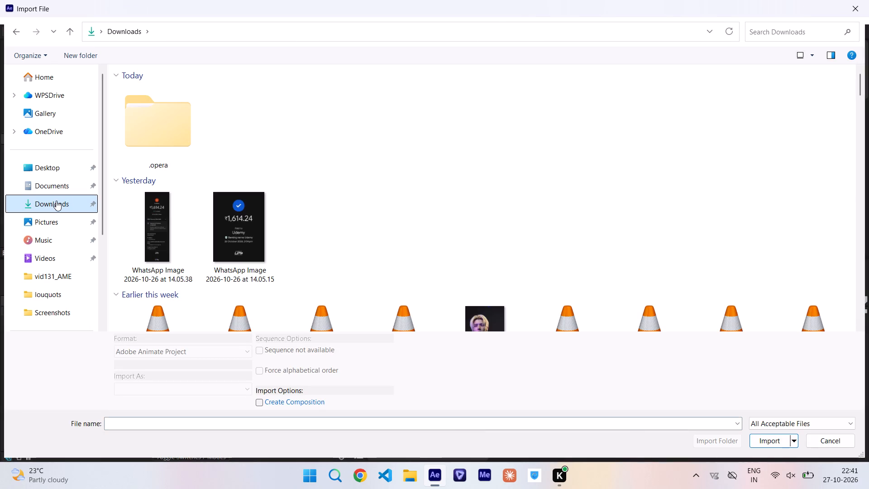
{"action": "scroll", "coordinate": [397, 206], "scroll_direction": "down", "scroll_amount": 3}
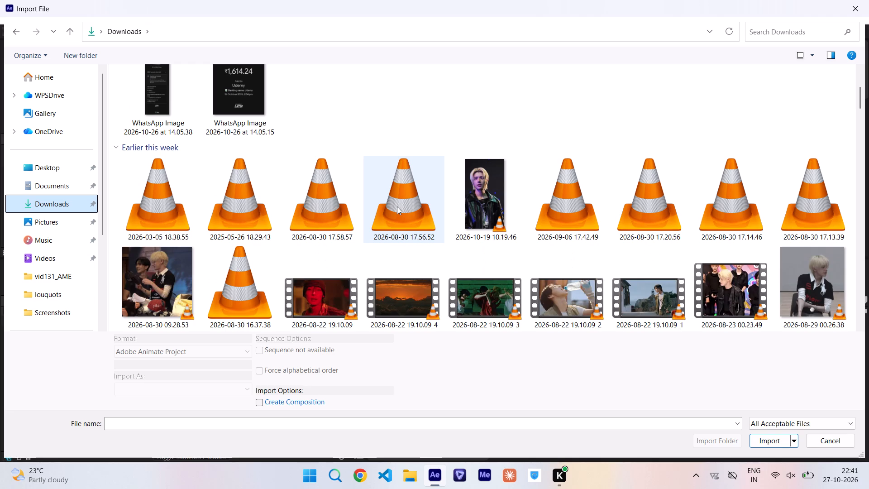
{"action": "scroll", "coordinate": [397, 206], "scroll_direction": "right", "scroll_amount": 2}
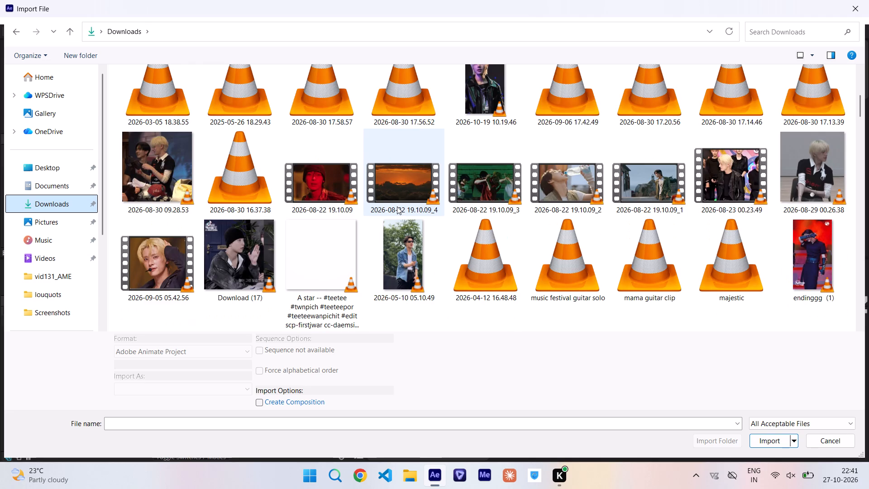
{"action": "scroll", "coordinate": [397, 206], "scroll_direction": "right", "scroll_amount": 2}
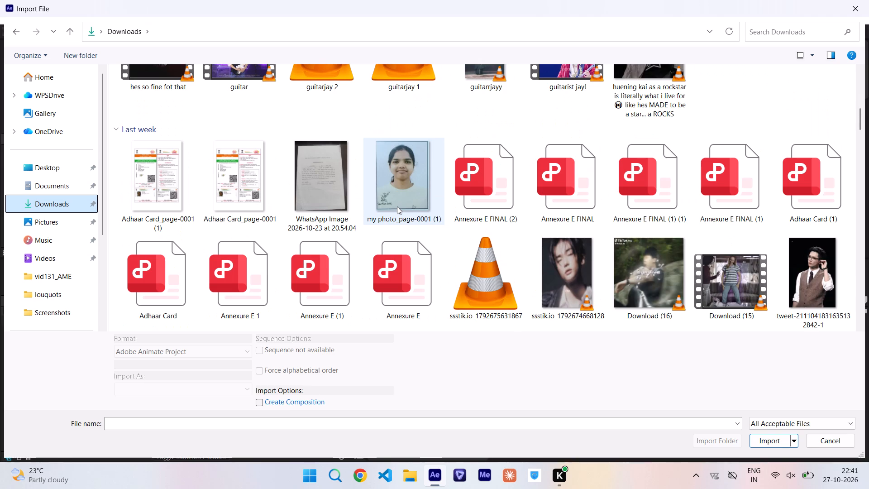
{"action": "scroll", "coordinate": [397, 206], "scroll_direction": "right", "scroll_amount": 2}
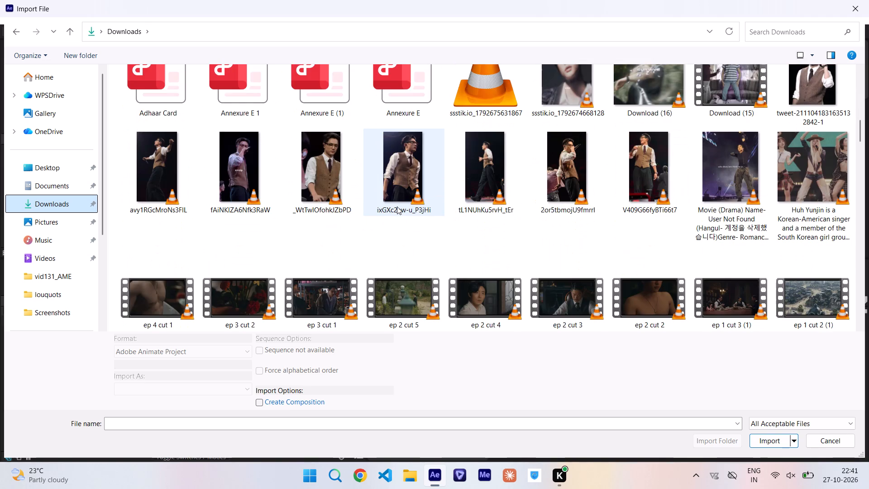
{"action": "scroll", "coordinate": [397, 206], "scroll_direction": "right", "scroll_amount": 3}
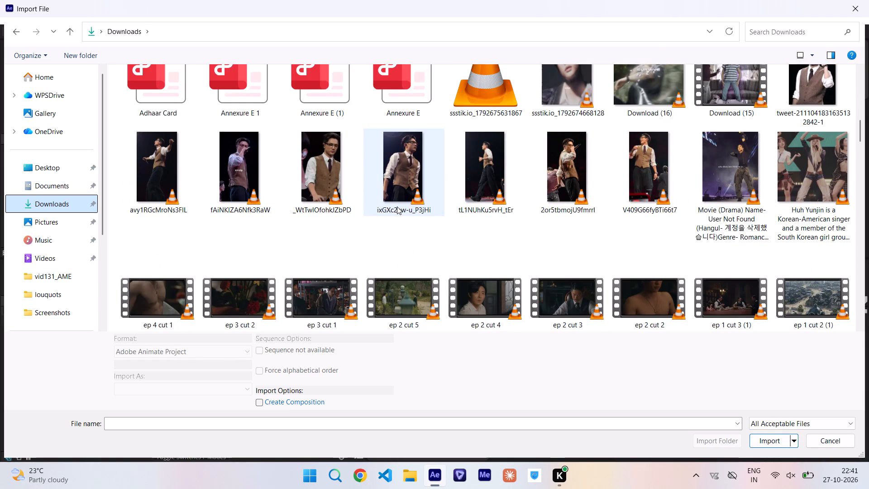
{"action": "scroll", "coordinate": [397, 206], "scroll_direction": "right", "scroll_amount": 3}
{"action": "scroll", "coordinate": [397, 206], "scroll_direction": "up", "scroll_amount": 1}
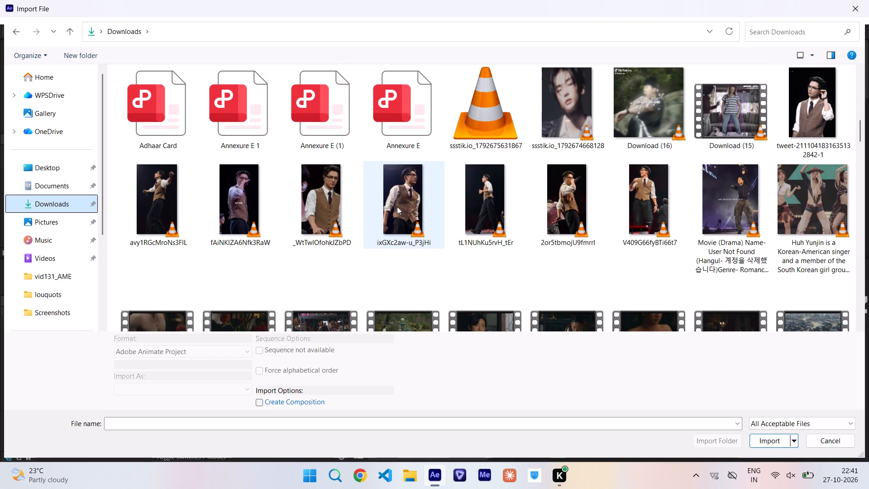
{"action": "scroll", "coordinate": [397, 206], "scroll_direction": "up", "scroll_amount": 2}
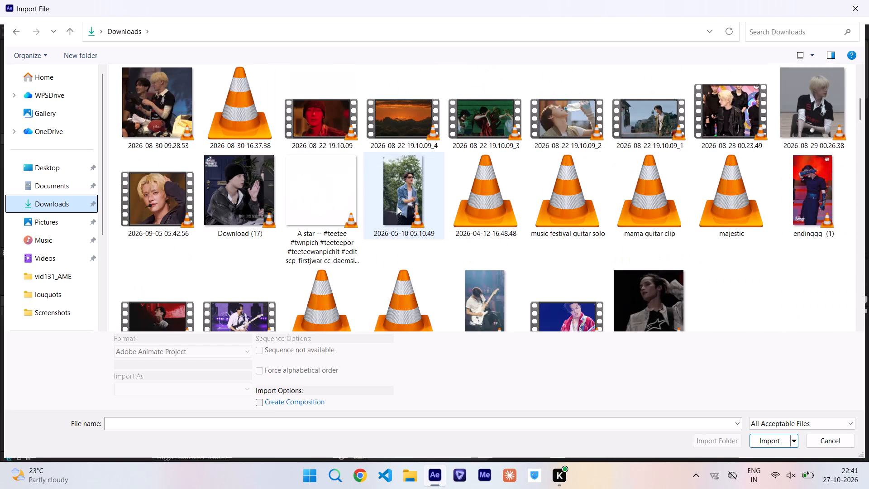
{"action": "scroll", "coordinate": [397, 206], "scroll_direction": "up", "scroll_amount": 1}
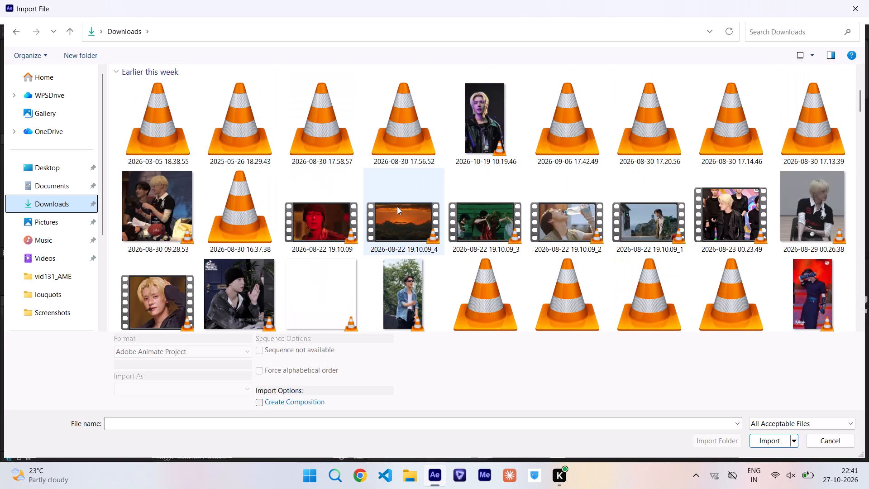
{"action": "scroll", "coordinate": [397, 206], "scroll_direction": "up", "scroll_amount": 3}
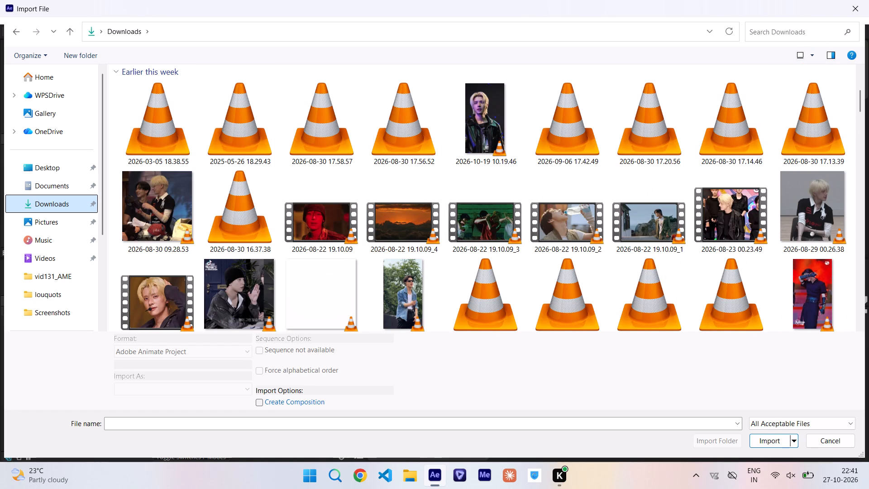
{"action": "left_click", "coordinate": [855, 12]}
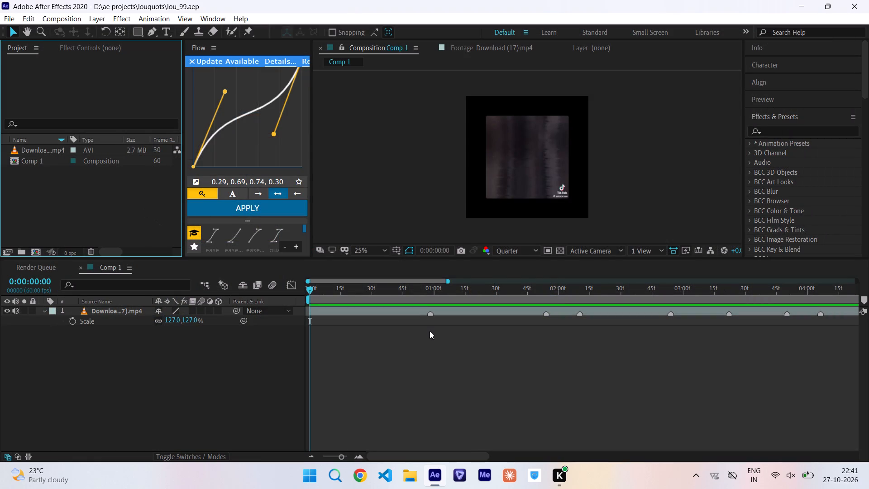
Switch to Google Chrome using the louquots profile.
{"action": "left_click", "coordinate": [357, 481]}
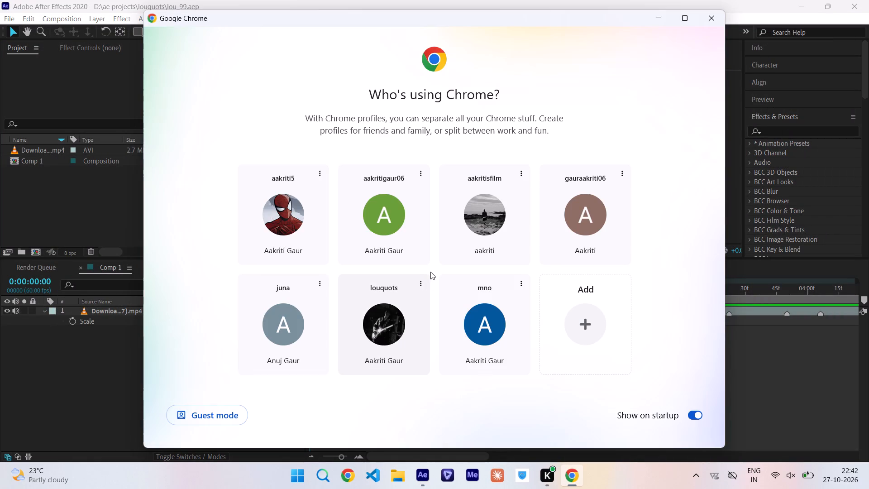
{"action": "left_click", "coordinate": [367, 334]}
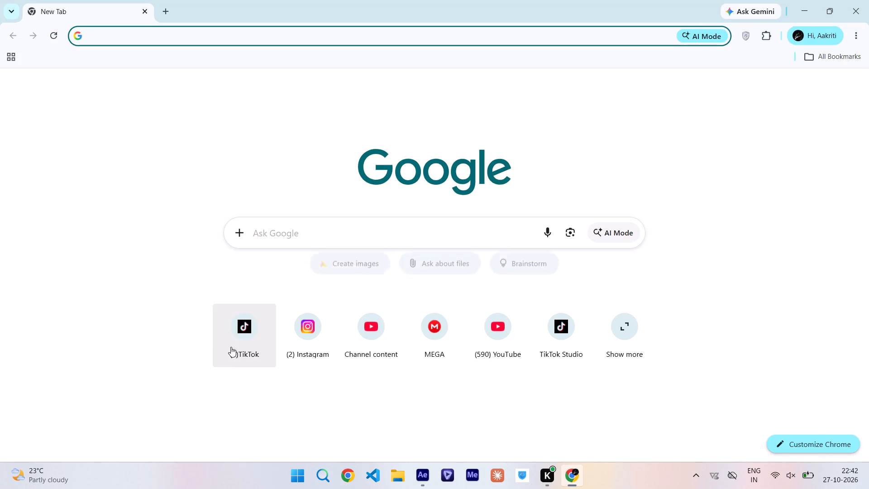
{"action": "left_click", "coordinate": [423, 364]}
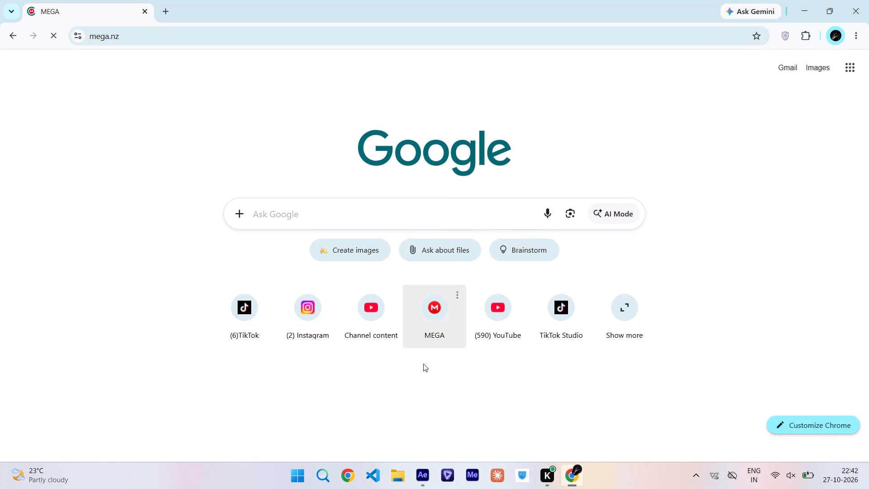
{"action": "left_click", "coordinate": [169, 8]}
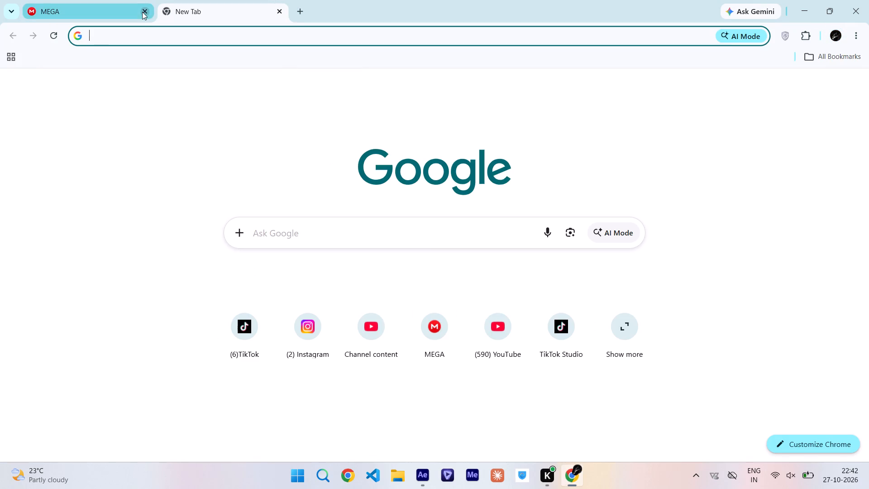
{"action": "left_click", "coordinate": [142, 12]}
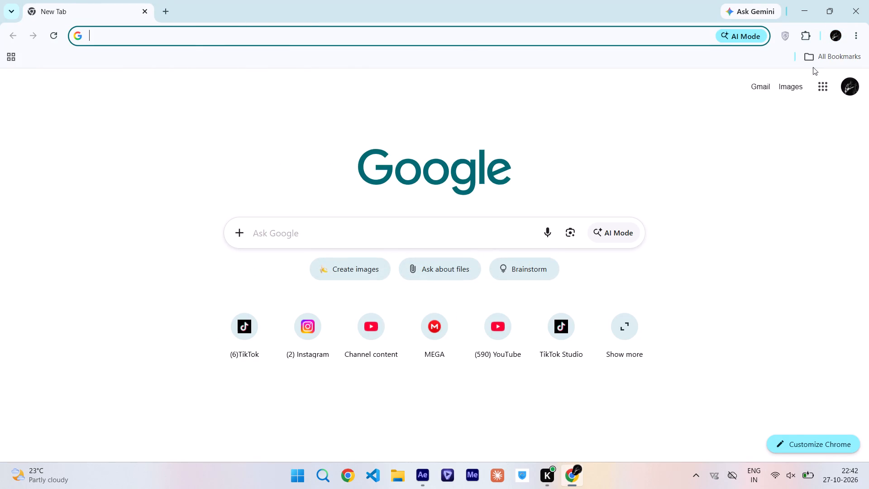
{"action": "left_click", "coordinate": [815, 58]}
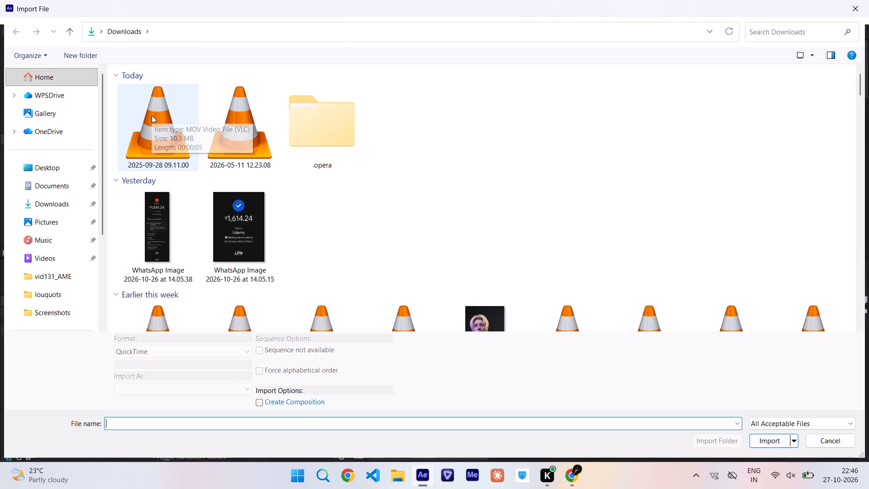
{"action": "double_click", "coordinate": [152, 115]}
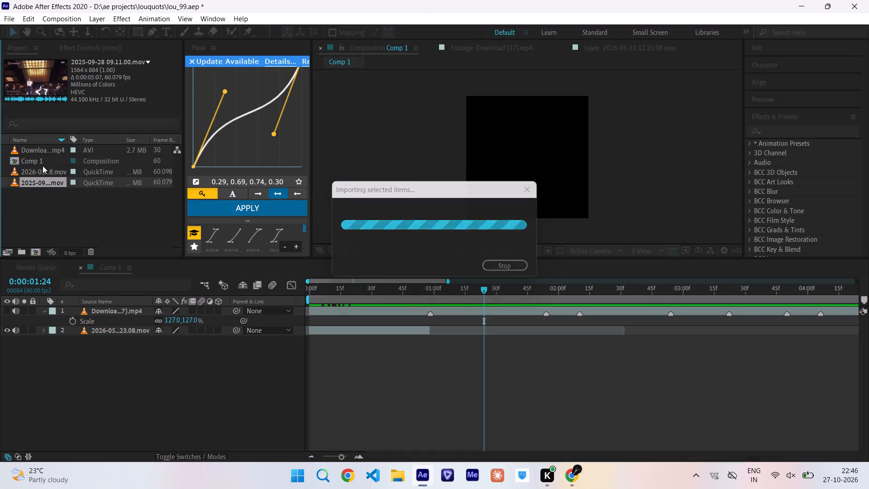
Open the 2025-09-28 09.11.00.mov footage, scrub through the close-up shot and set its In point to 0:00:02:24.
{"action": "double_click", "coordinate": [43, 182]}
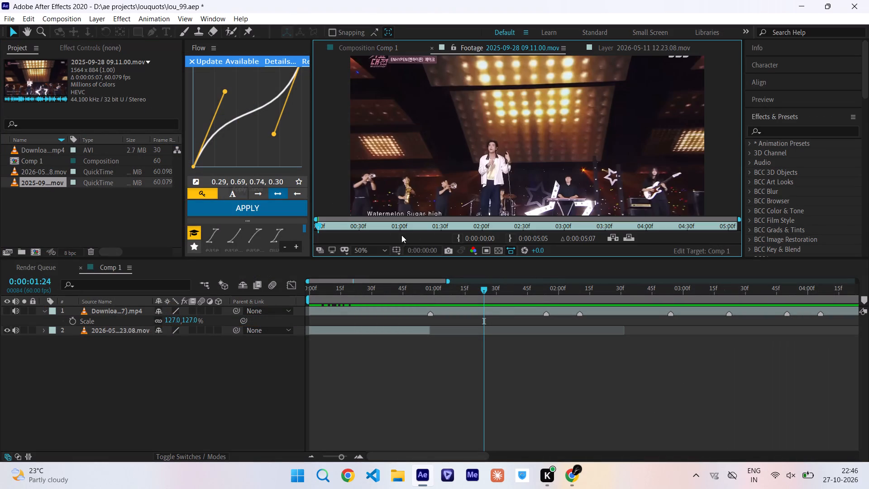
{"action": "left_click_drag", "start_coordinate": [400, 222], "coordinate": [506, 230]}
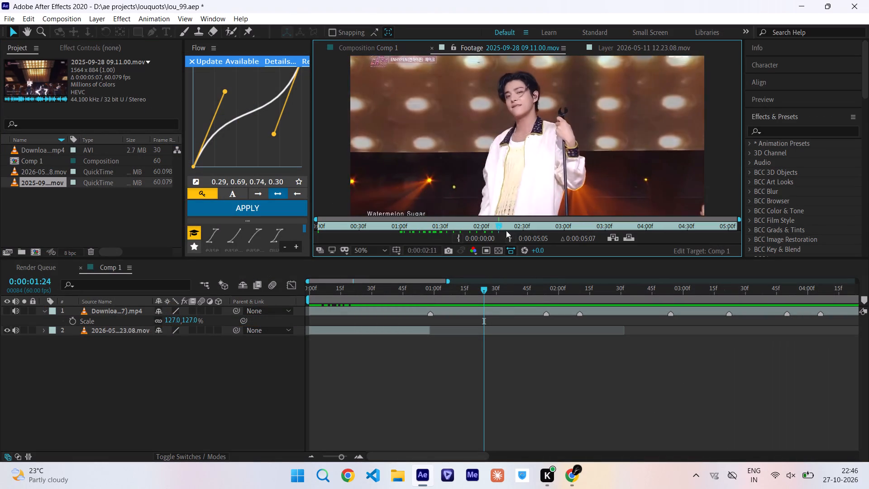
{"action": "left_click_drag", "start_coordinate": [506, 230], "coordinate": [559, 244]}
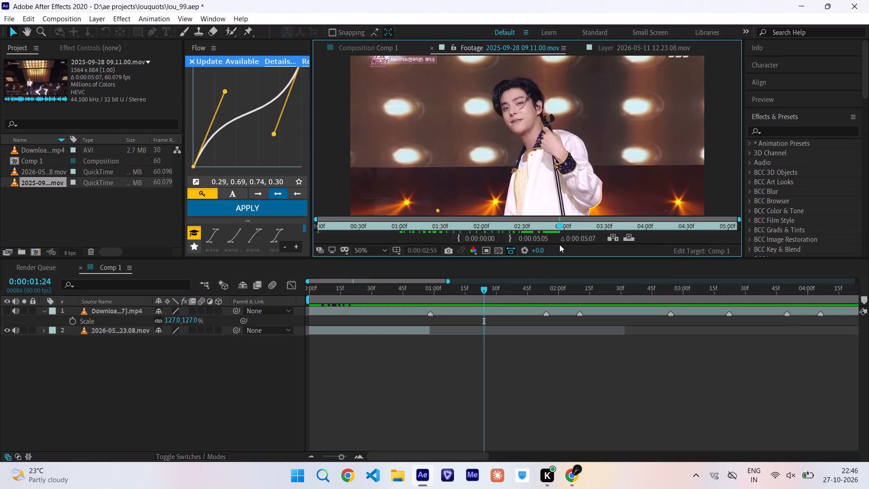
{"action": "left_click_drag", "start_coordinate": [559, 244], "coordinate": [531, 238]}
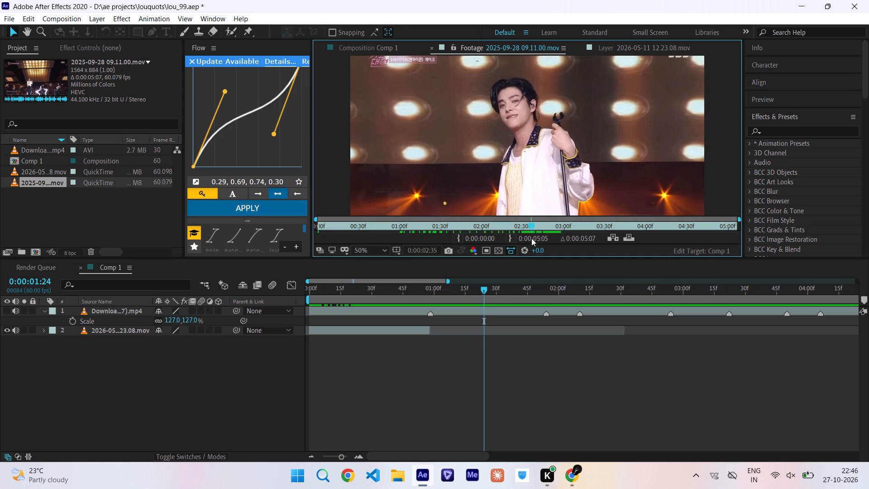
{"action": "left_click_drag", "start_coordinate": [531, 238], "coordinate": [508, 240]}
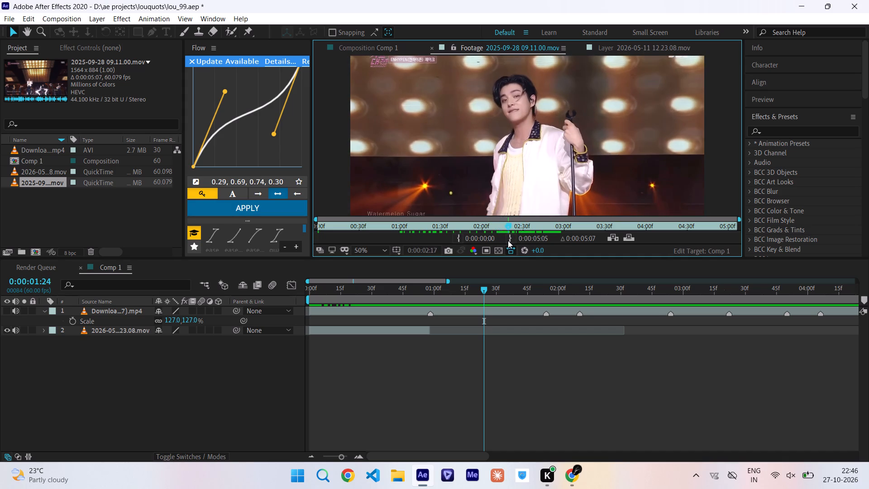
{"action": "left_click_drag", "start_coordinate": [508, 240], "coordinate": [516, 243]}
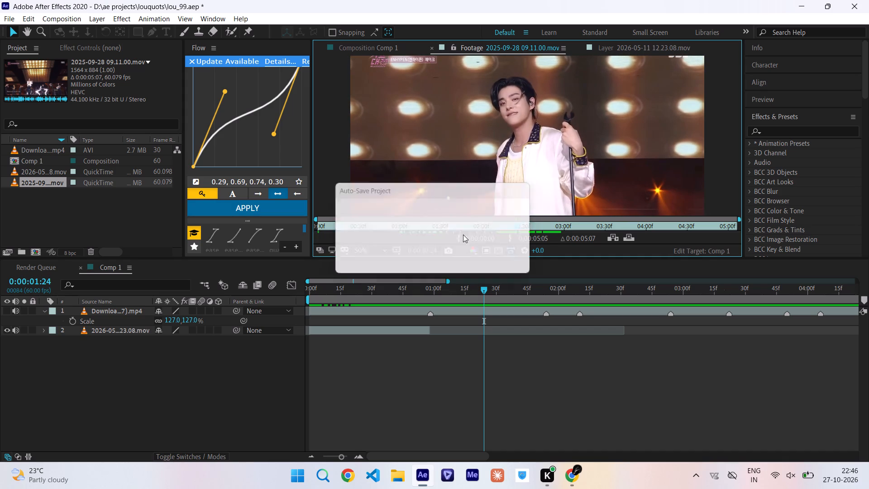
{"action": "left_click", "coordinate": [459, 238]}
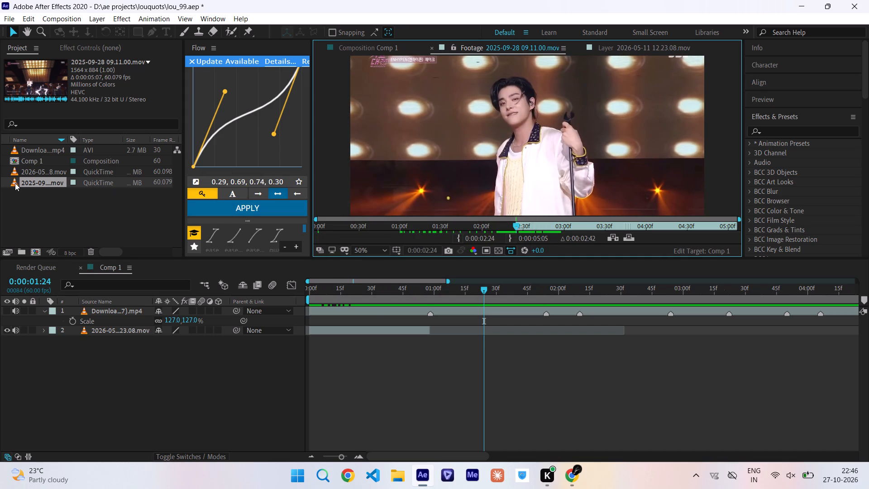
Add the trimmed 2025-09-28 clip below the reference layer, starting at the first marker, and move the current time to the second marker, 0:00:01:54.
{"action": "left_click_drag", "start_coordinate": [15, 183], "coordinate": [429, 324]}
{"action": "left_click_drag", "start_coordinate": [433, 293], "coordinate": [500, 309]}
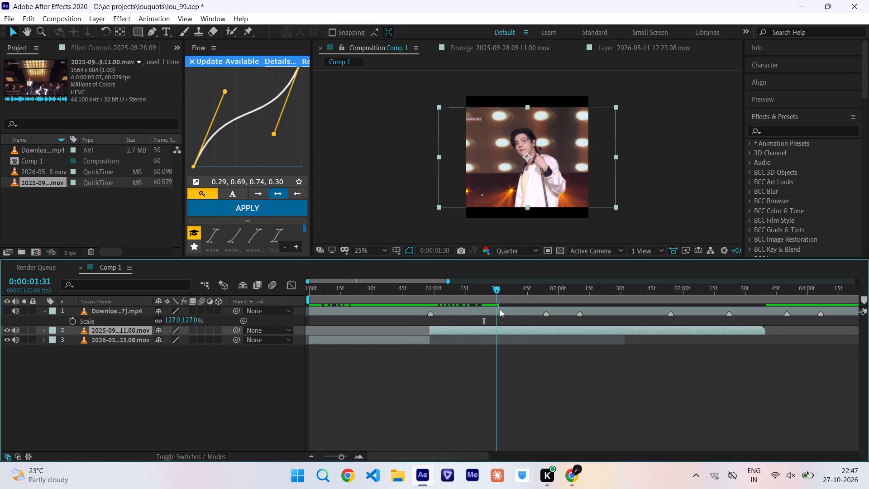
{"action": "left_click_drag", "start_coordinate": [500, 309], "coordinate": [547, 348]}
Save the lou_99.aep project under its existing name.
{"action": "key", "text": "ctrl+shift+s"}
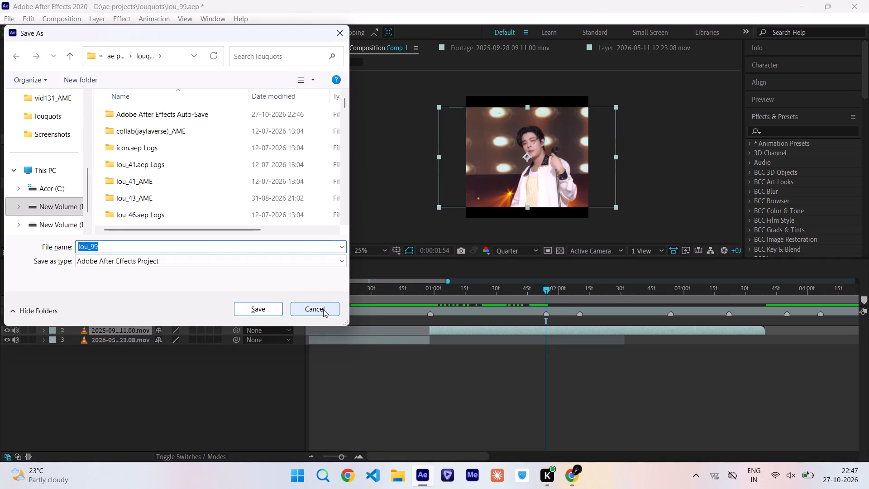
{"action": "left_click", "coordinate": [323, 308]}
{"action": "key", "text": "ctrl+s"}
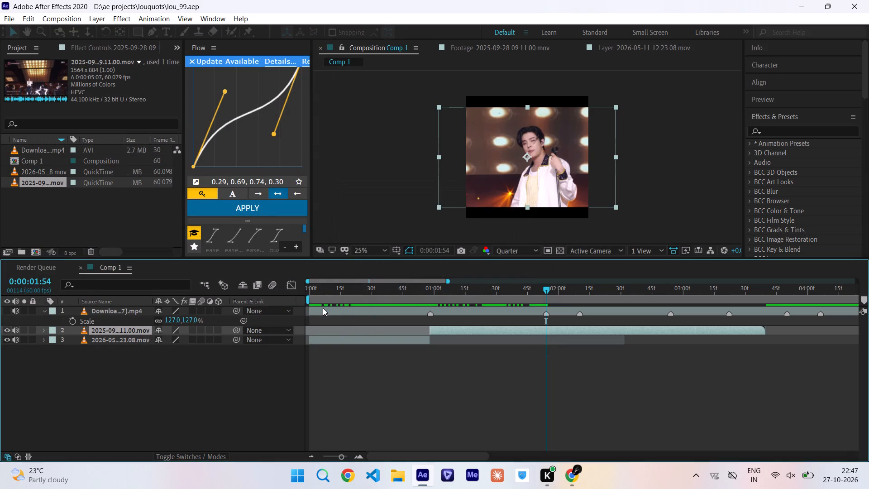
Split the 2025-09-28 clip layer at 0:00:01:54 and delete the part after the second marker.
{"action": "key", "text": "ctrl+shift+d"}
{"action": "key", "text": "Delete"}
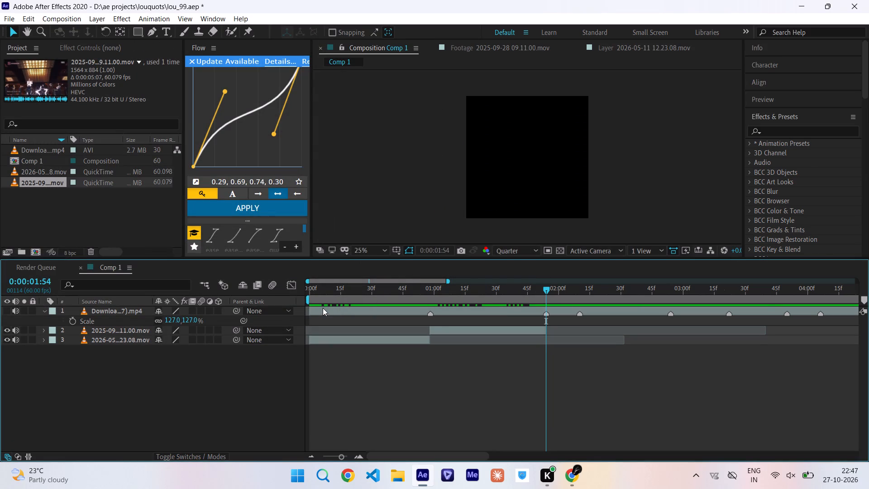
Play back the first two clips from the start and mute the audio of both clip layers, 2 and 3.
{"action": "left_click_drag", "start_coordinate": [424, 297], "coordinate": [285, 316]}
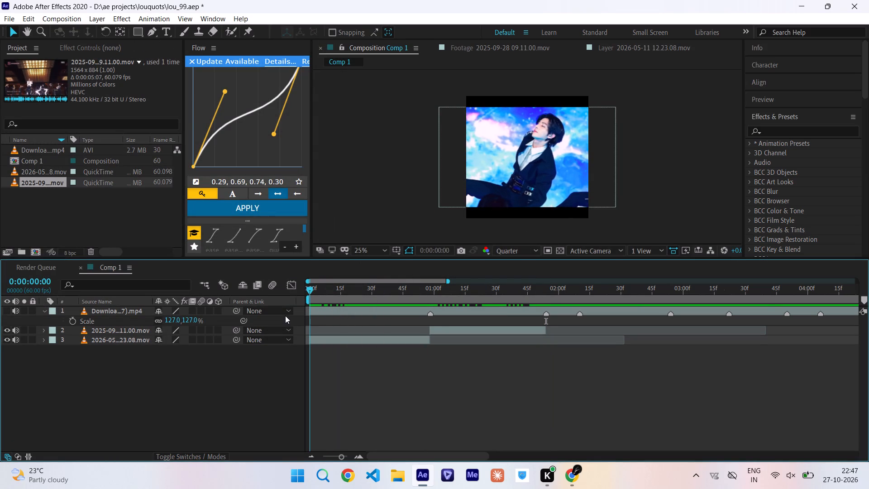
{"action": "key", "text": "space"}
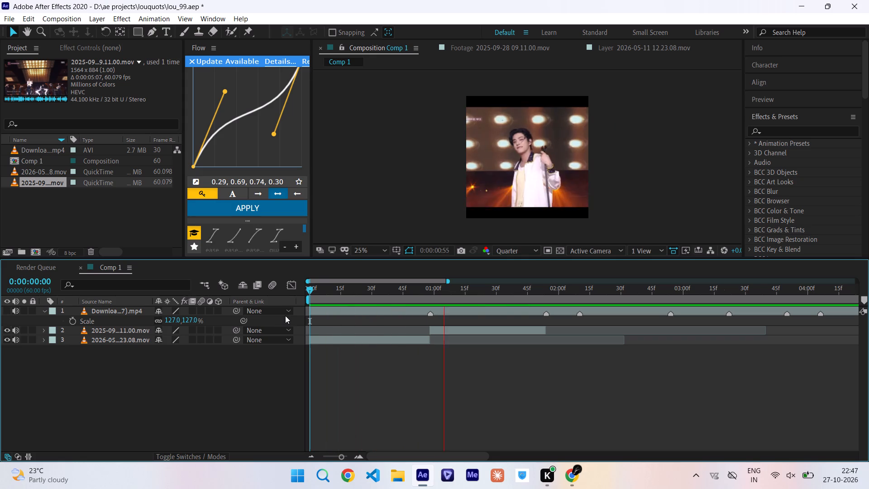
{"action": "left_click_drag", "start_coordinate": [507, 292], "coordinate": [492, 293]}
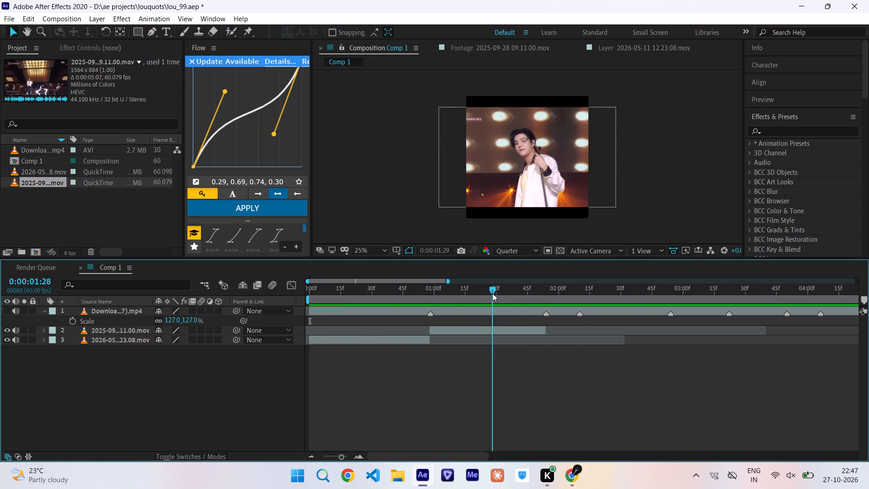
{"action": "left_click_drag", "start_coordinate": [492, 293], "coordinate": [544, 302]}
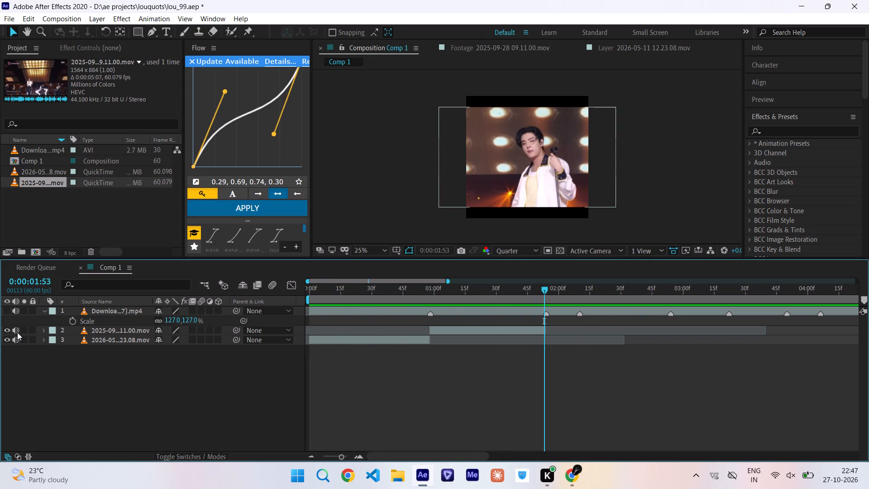
{"action": "left_click_drag", "start_coordinate": [17, 331], "coordinate": [17, 353]}
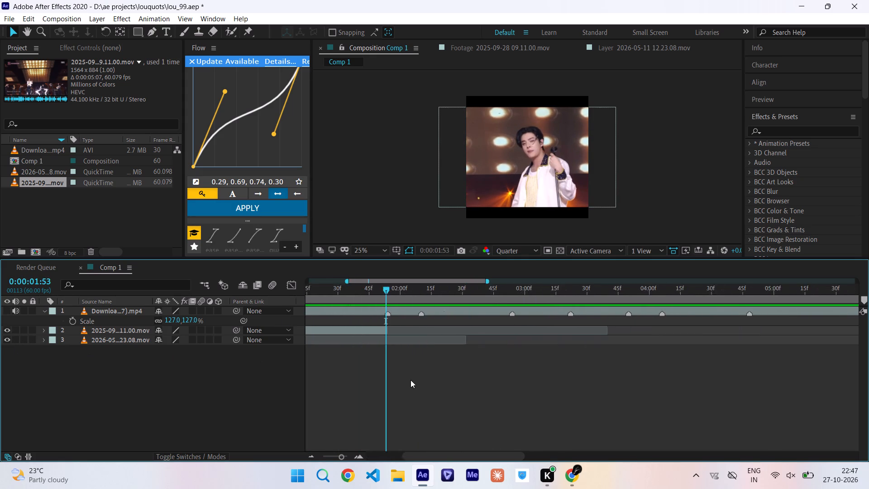
Show the Download (17).mp4 reference layer and move the current time to the third marker, 0:00:02:10.
{"action": "left_click", "coordinate": [7, 312]}
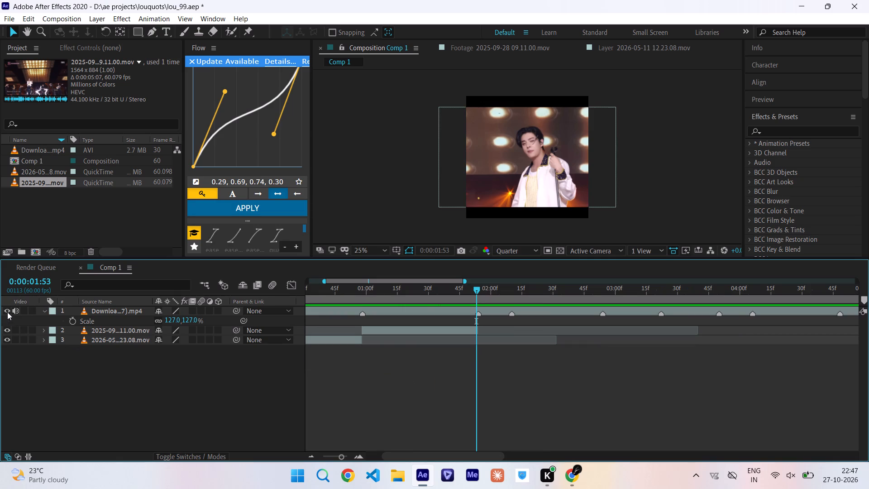
{"action": "left_click_drag", "start_coordinate": [478, 291], "coordinate": [512, 301]}
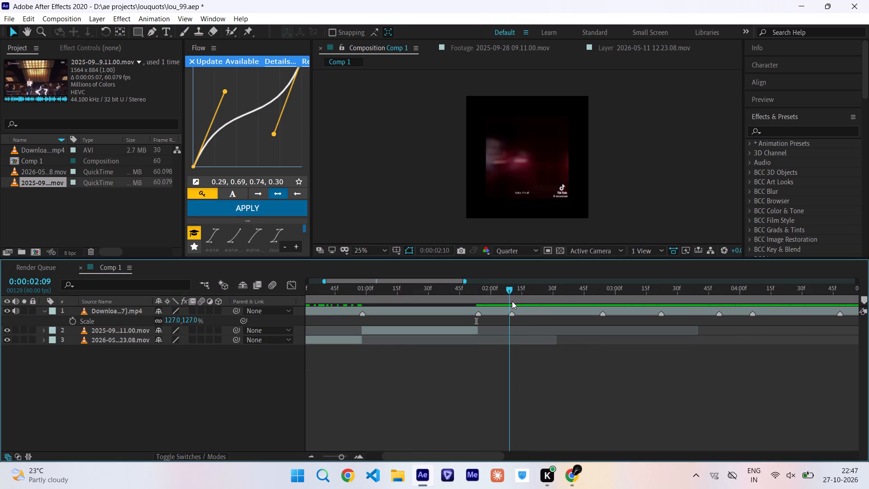
{"action": "left_click_drag", "start_coordinate": [512, 301], "coordinate": [513, 303]}
Save the lou_99.aep project under its existing name.
{"action": "key", "text": "ctrl+s"}
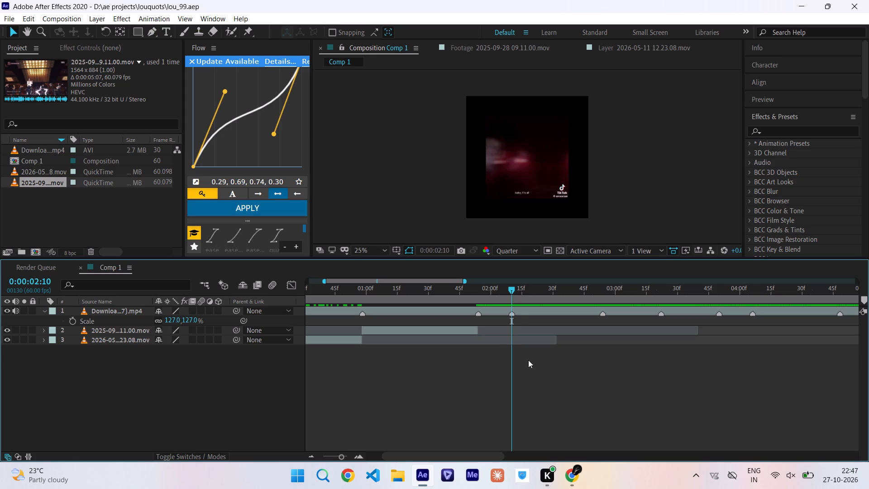
Scrub the reference between the third and fourth markers, hide the reference layer again and return the current time to 0:00:02:10.
{"action": "left_click_drag", "start_coordinate": [511, 295], "coordinate": [528, 295]}
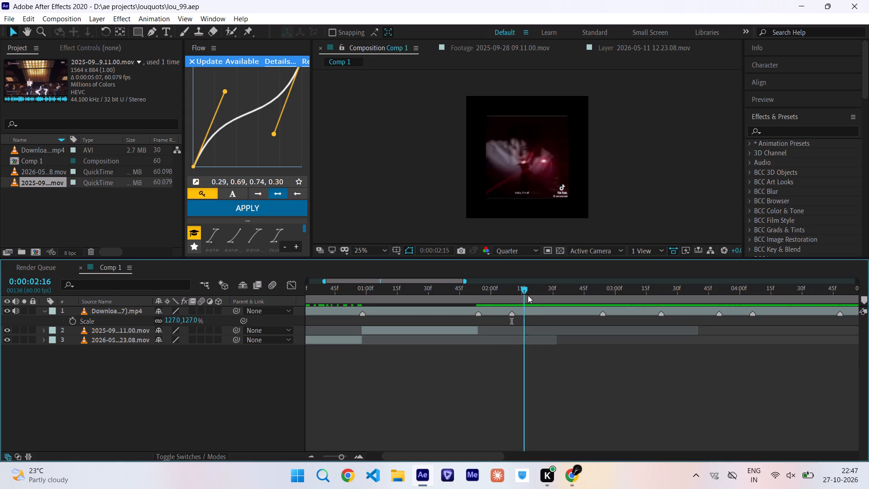
{"action": "left_click_drag", "start_coordinate": [528, 295], "coordinate": [607, 304]}
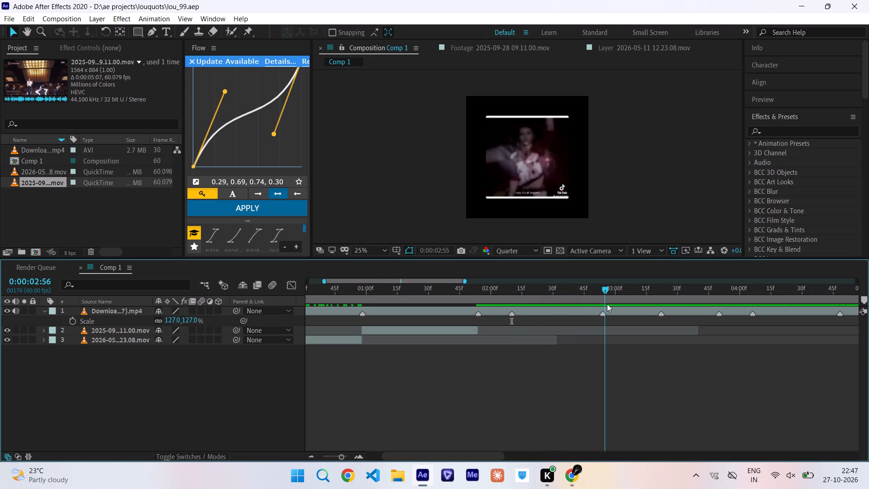
{"action": "left_click_drag", "start_coordinate": [607, 304], "coordinate": [569, 301]}
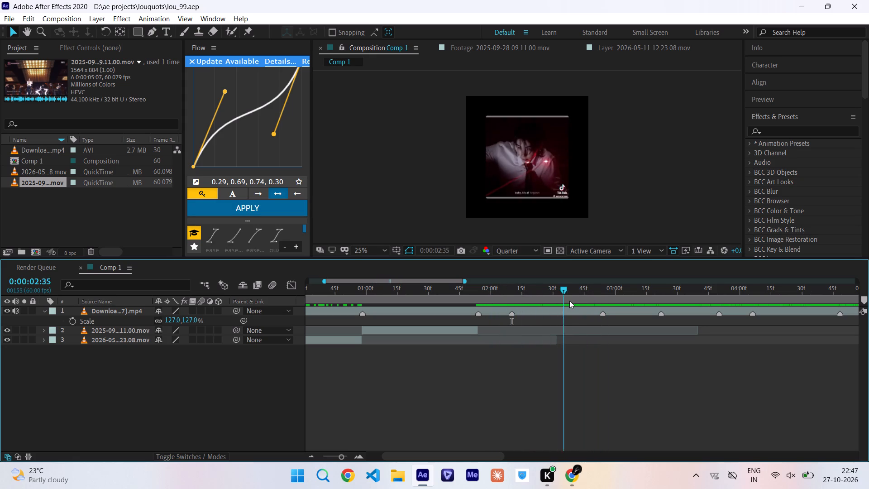
{"action": "left_click_drag", "start_coordinate": [569, 301], "coordinate": [583, 302]}
{"action": "left_click", "coordinate": [7, 311]}
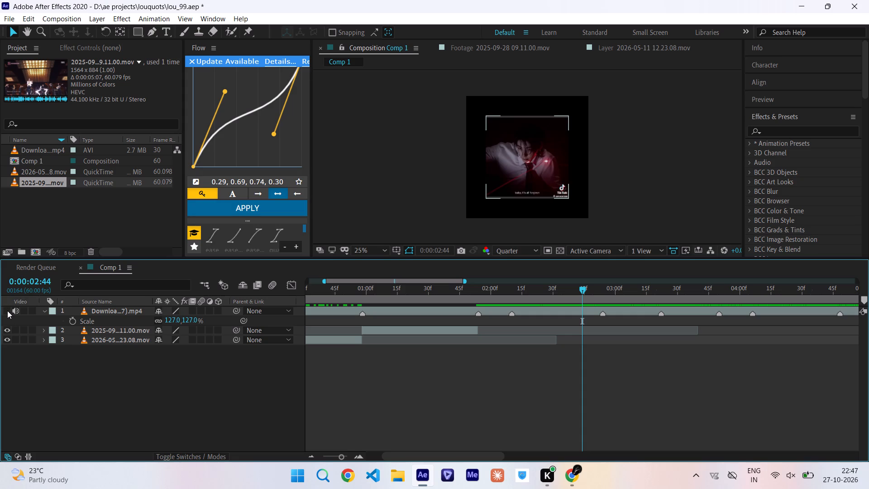
{"action": "left_click_drag", "start_coordinate": [490, 298], "coordinate": [513, 313]}
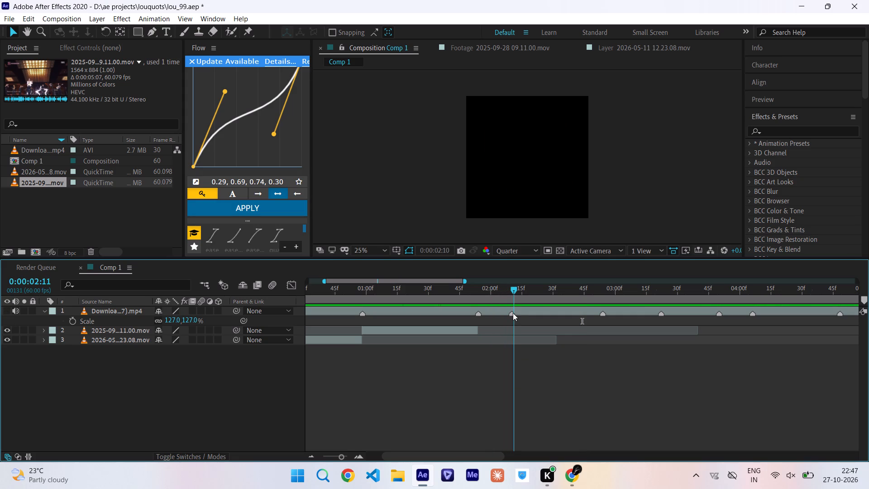
{"action": "left_click_drag", "start_coordinate": [513, 313], "coordinate": [511, 313]}
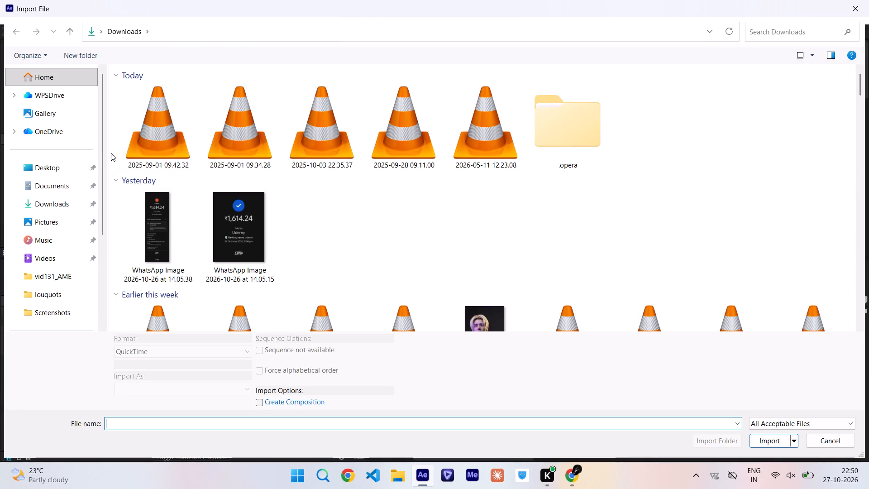
{"action": "left_click_drag", "start_coordinate": [111, 153], "coordinate": [239, 158]}
{"action": "key", "text": "Return"}
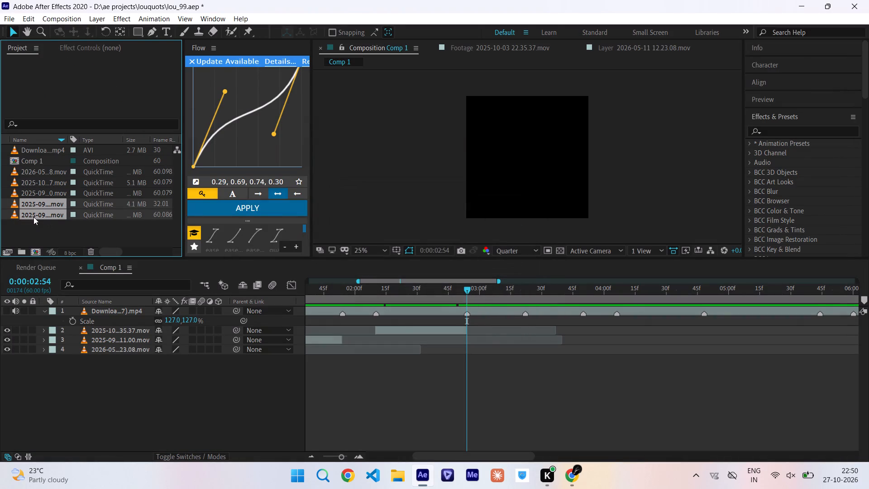
Open the 2025-09-01 09.42.32.mov footage, scrub to the hand-in-hair pose and set its In point to 0:00:01:24.
{"action": "left_click", "coordinate": [34, 225]}
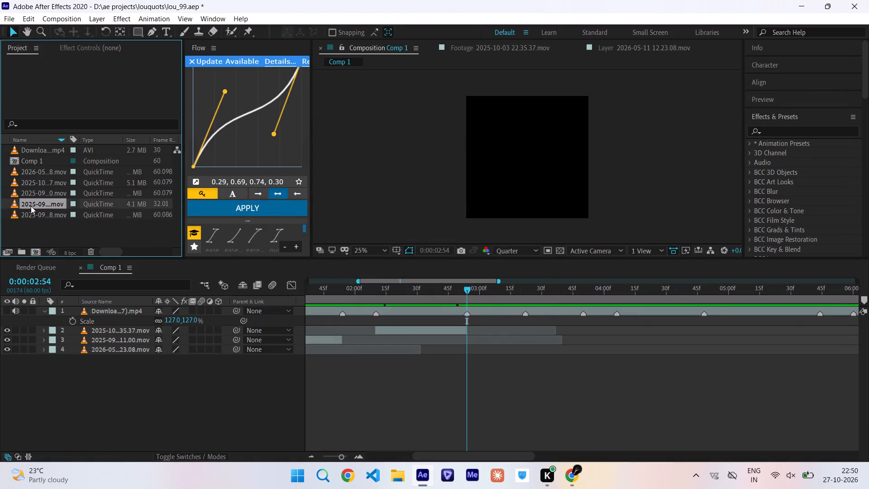
{"action": "double_click", "coordinate": [31, 206]}
{"action": "left_click_drag", "start_coordinate": [344, 225], "coordinate": [497, 247]}
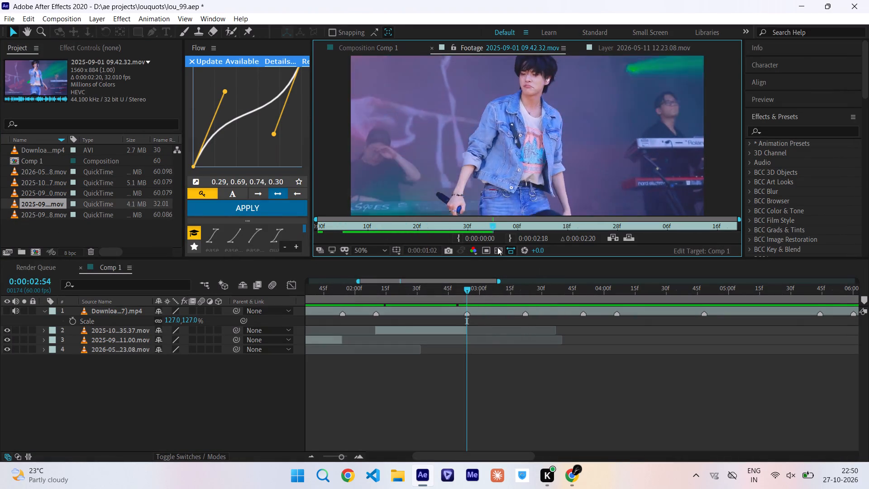
{"action": "left_click_drag", "start_coordinate": [497, 247], "coordinate": [604, 255]}
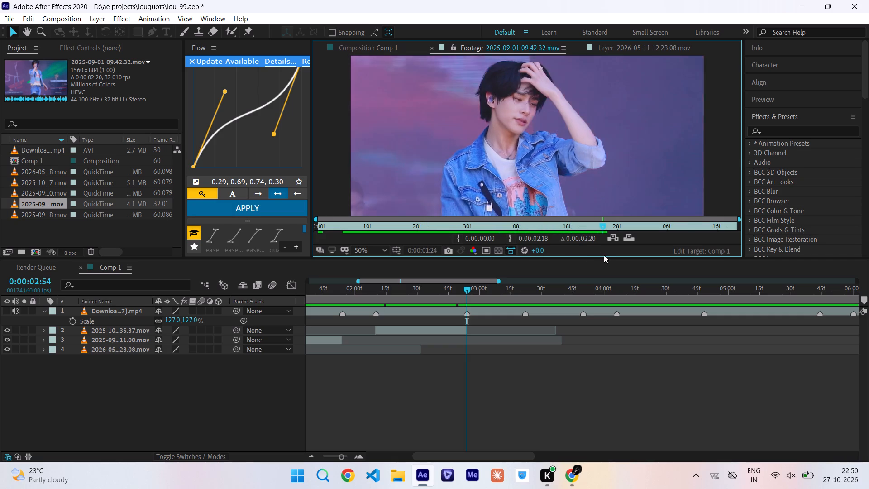
{"action": "left_click_drag", "start_coordinate": [604, 255], "coordinate": [606, 261]}
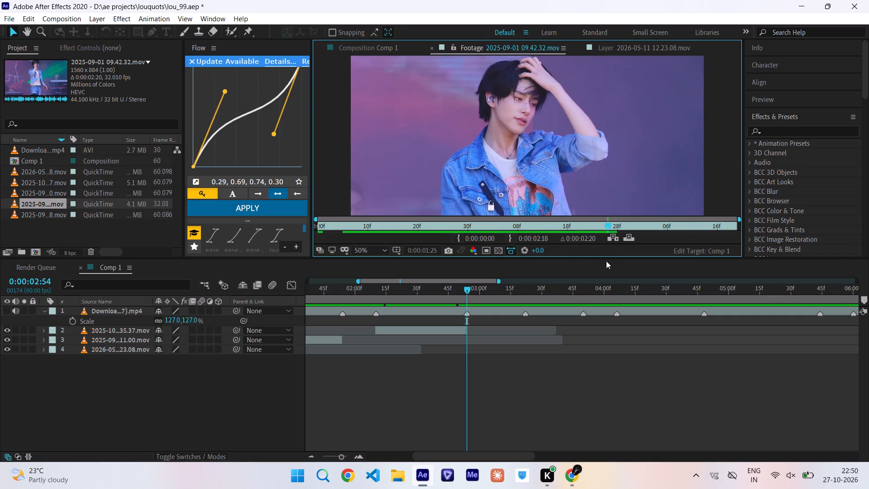
{"action": "left_click_drag", "start_coordinate": [606, 261], "coordinate": [604, 260]}
{"action": "left_click", "coordinate": [458, 238]}
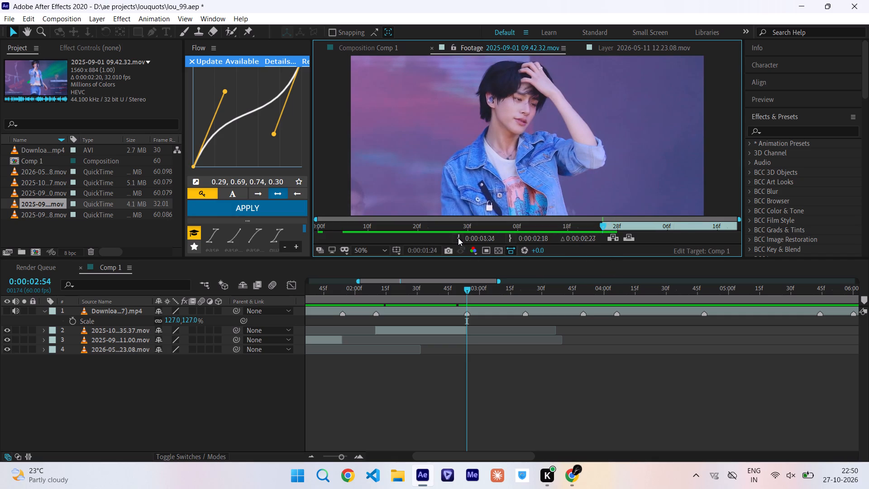
Place 2025-09-01 09.42.32.mov in Comp 1 directly below the reference layer, starting at 0:00:02:54.
{"action": "left_click_drag", "start_coordinate": [43, 204], "coordinate": [459, 326]}
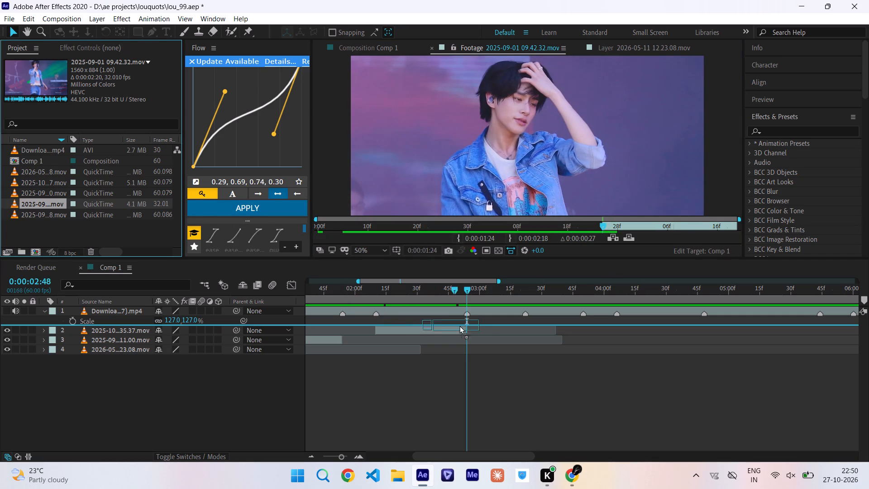
{"action": "left_click_drag", "start_coordinate": [459, 326], "coordinate": [466, 324]}
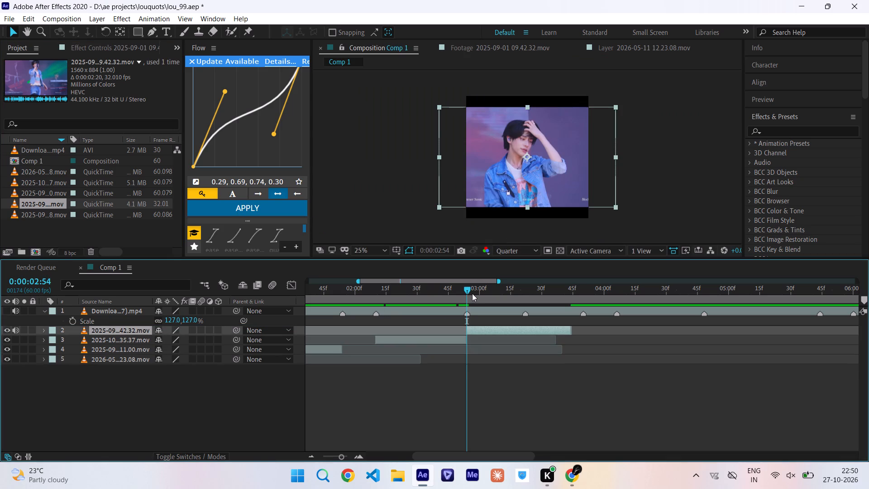
Scrub the new clip to the next reference marker at 0:00:03:22 and move the 2025-09-01 09.42.32.mov layer to start there.
{"action": "left_click_drag", "start_coordinate": [468, 292], "coordinate": [522, 294]}
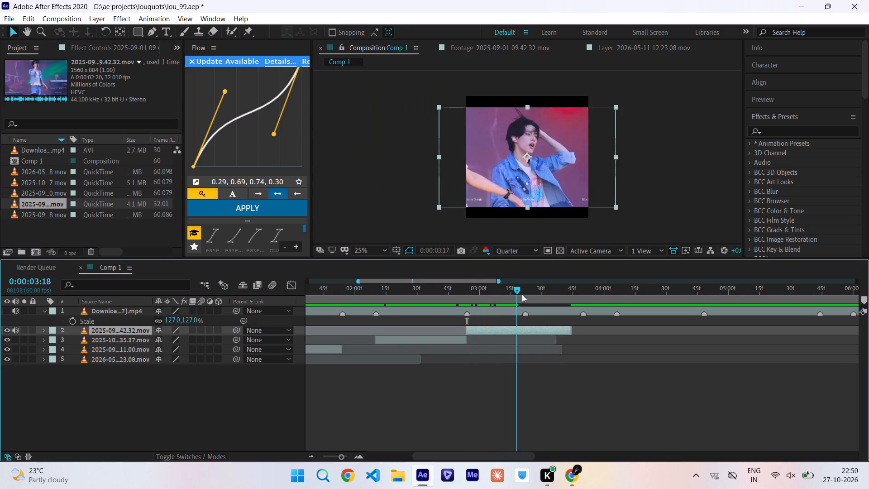
{"action": "left_click_drag", "start_coordinate": [522, 294], "coordinate": [527, 300]}
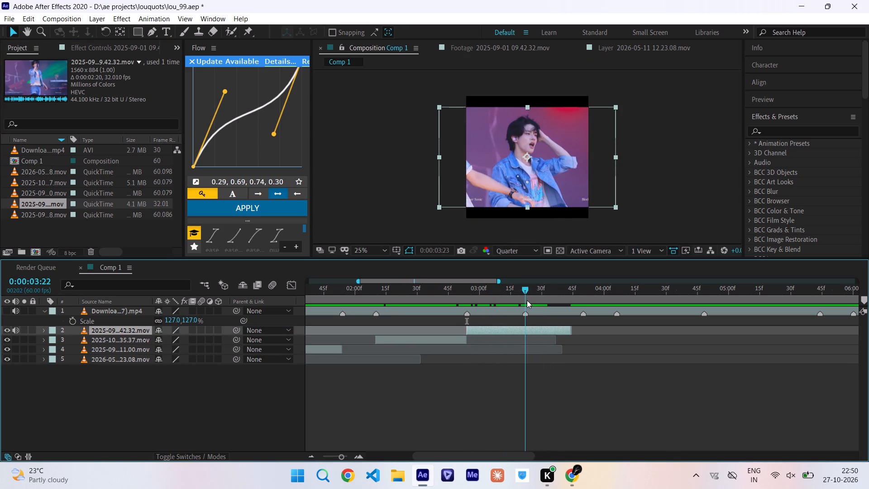
{"action": "left_click_drag", "start_coordinate": [527, 300], "coordinate": [526, 301]}
{"action": "left_click_drag", "start_coordinate": [483, 330], "coordinate": [537, 343]}
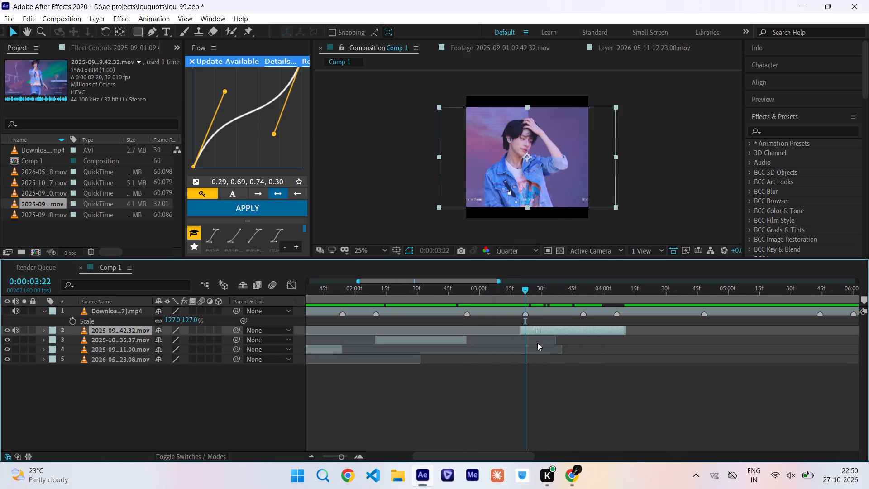
{"action": "left_click_drag", "start_coordinate": [537, 343], "coordinate": [542, 350]}
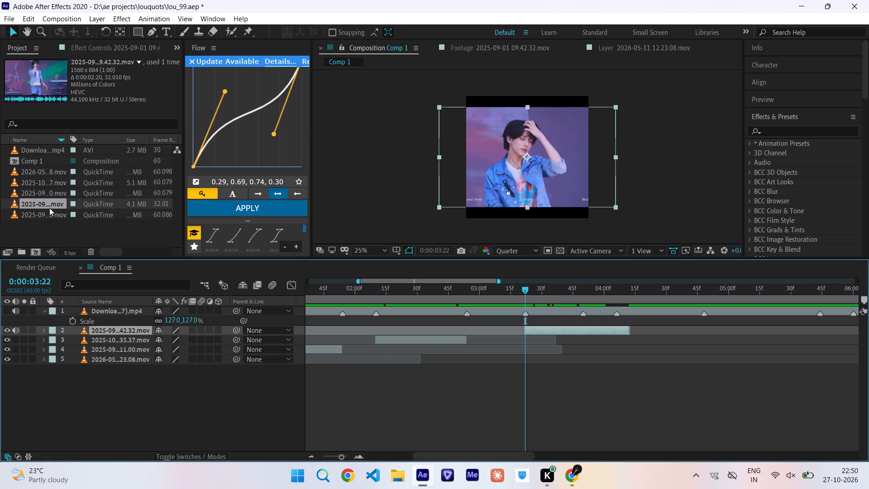
Open the 2025-09-01 09.34.28.mov footage, scrub to the hand-behind-head pose and set its In point to 0:00:02:26.
{"action": "double_click", "coordinate": [53, 216]}
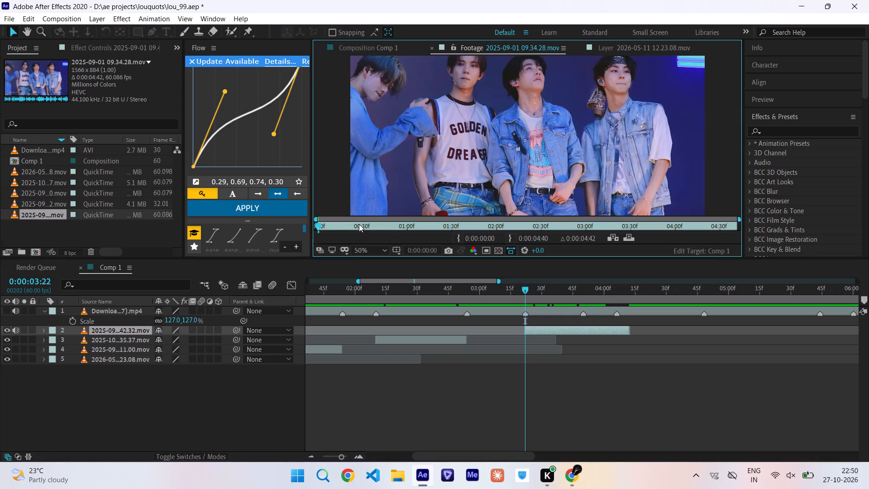
{"action": "left_click_drag", "start_coordinate": [359, 225], "coordinate": [491, 245]}
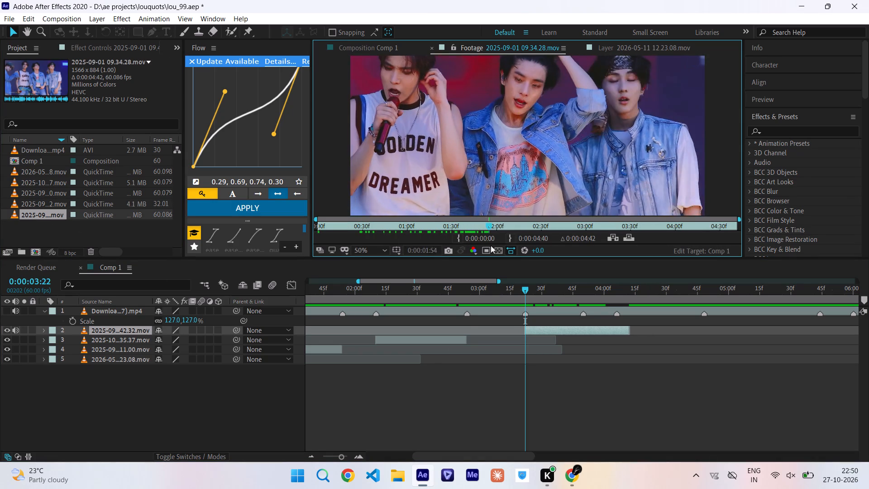
{"action": "left_click_drag", "start_coordinate": [491, 245], "coordinate": [557, 256]}
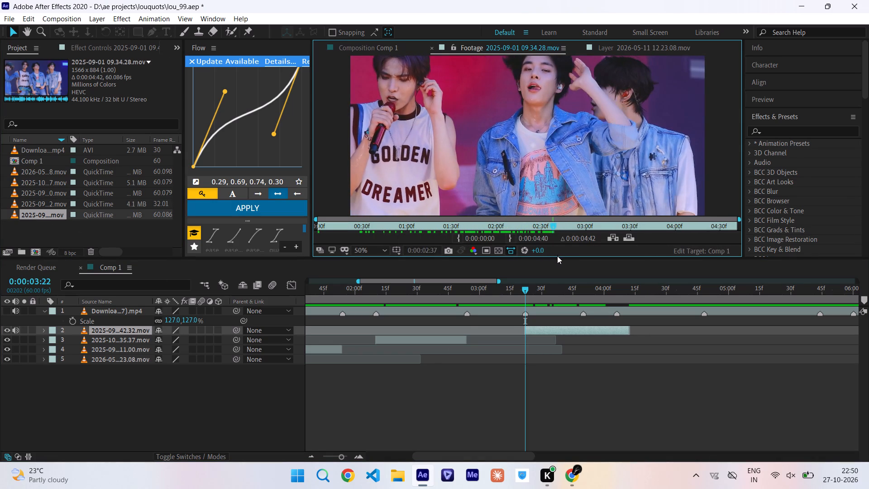
{"action": "left_click_drag", "start_coordinate": [557, 256], "coordinate": [630, 268]}
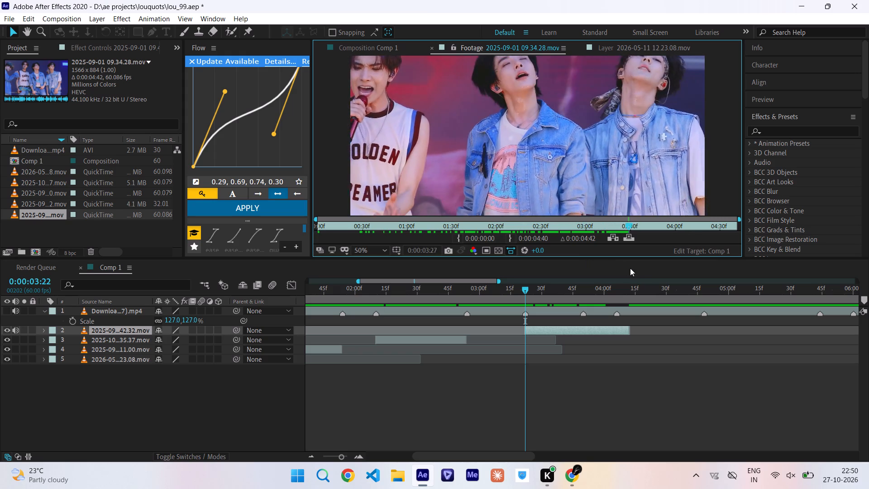
{"action": "left_click_drag", "start_coordinate": [630, 268], "coordinate": [527, 255]}
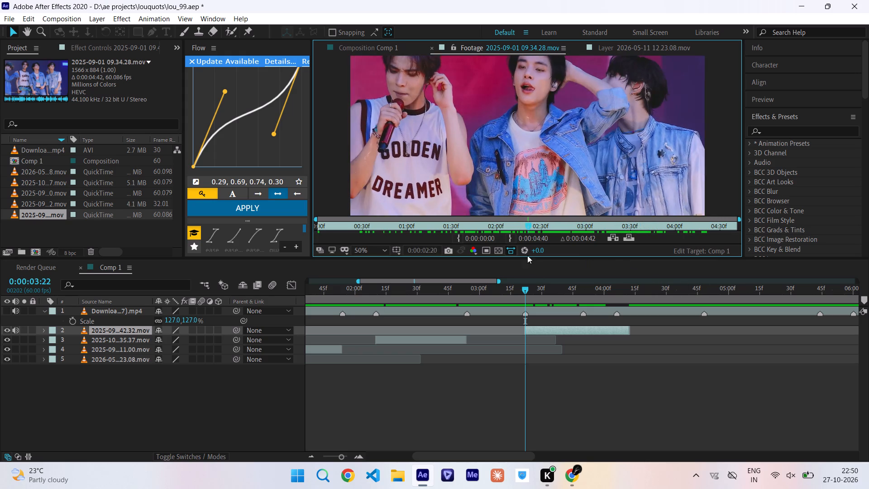
{"action": "left_click_drag", "start_coordinate": [527, 255], "coordinate": [537, 244]}
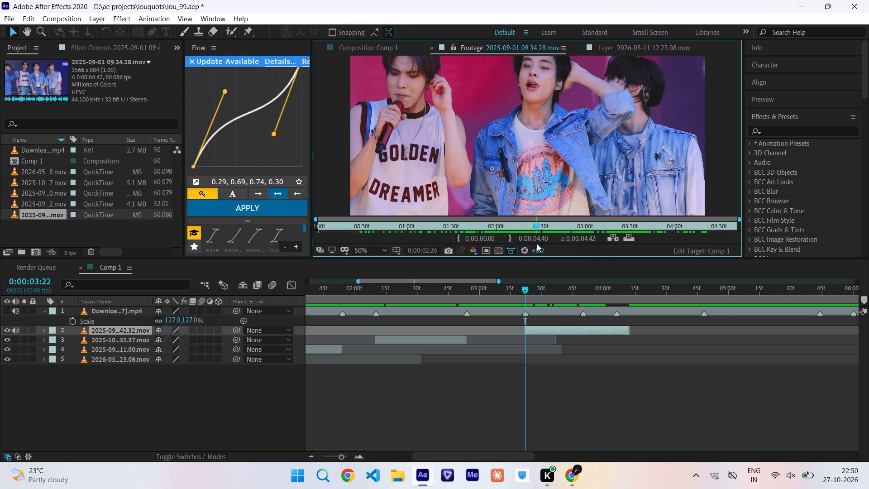
{"action": "left_click_drag", "start_coordinate": [537, 244], "coordinate": [537, 244]}
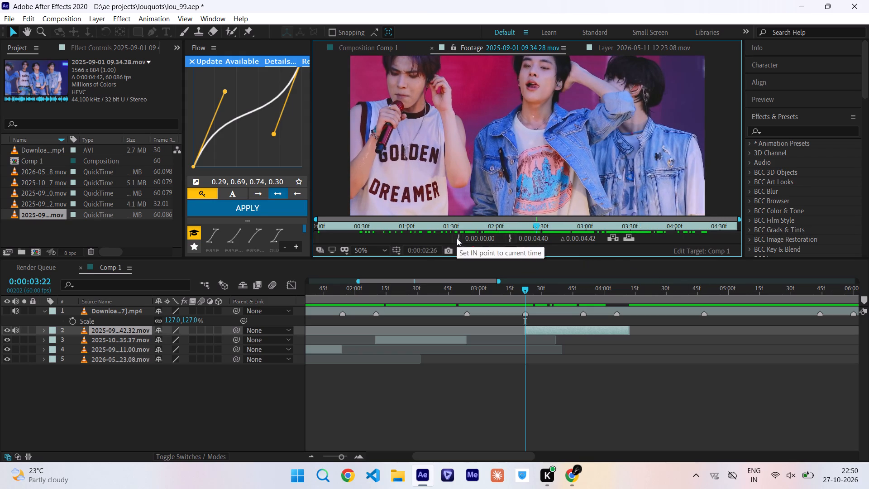
{"action": "left_click", "coordinate": [457, 238]}
Place 2025-09-01 09.34.28.mov in Comp 1 directly below the 2025-09-01 09.42.32.mov layer, starting at the 0:00:02:54 reference marker.
{"action": "left_click_drag", "start_coordinate": [36, 214], "coordinate": [178, 225]}
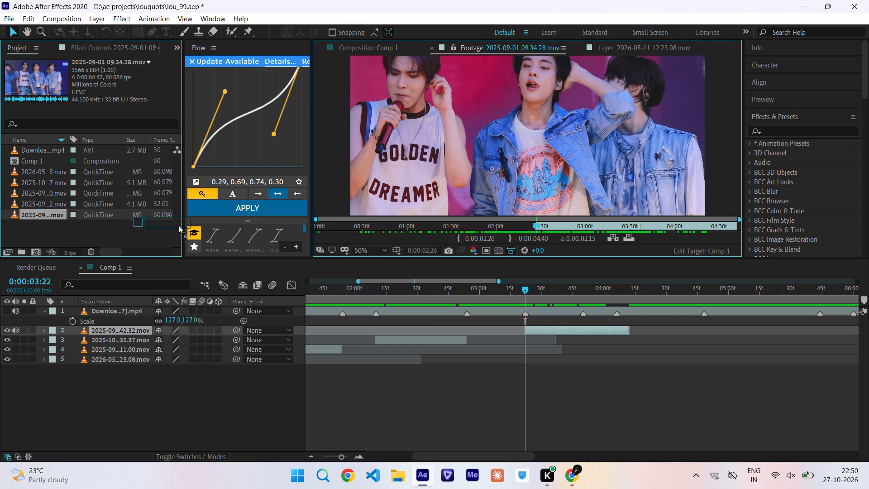
{"action": "left_click_drag", "start_coordinate": [178, 225], "coordinate": [466, 336]}
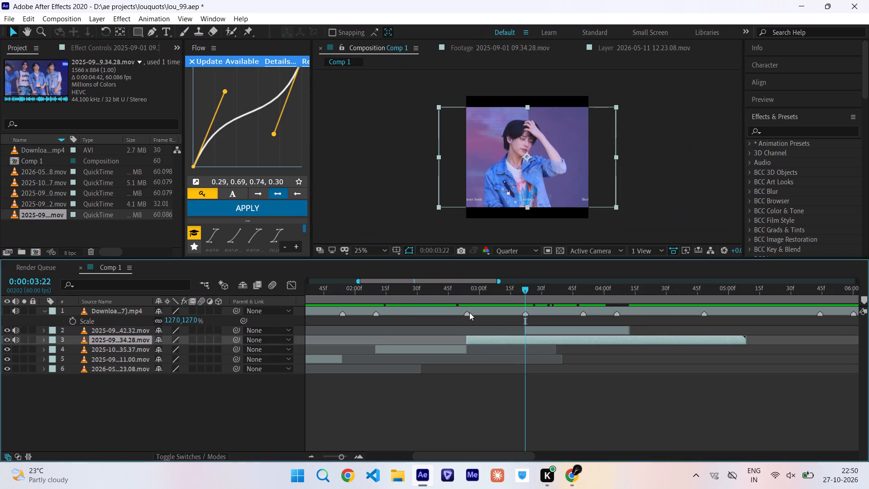
Trim the end of the 2025-09-01 09.34.28.mov layer to 0:00:03:22, leaving 2025-09-01 09.42.32.mov stacked directly above it.
{"action": "left_click_drag", "start_coordinate": [125, 331], "coordinate": [125, 343]}
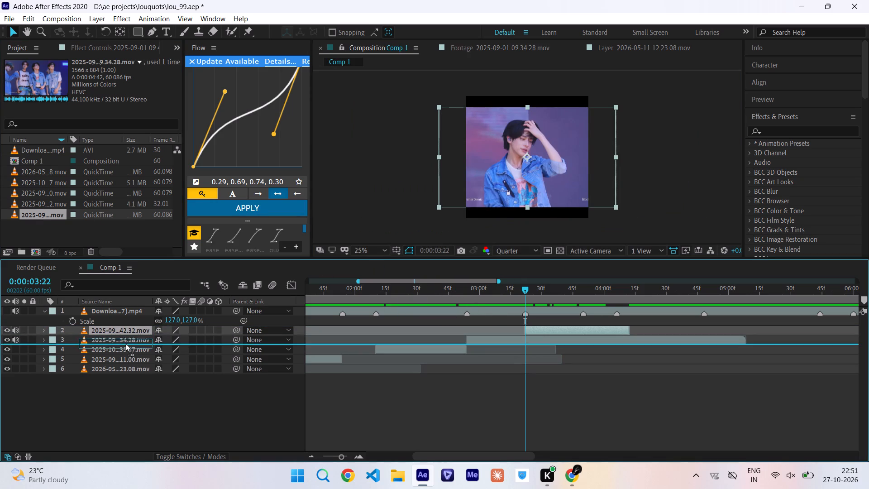
{"action": "left_click_drag", "start_coordinate": [125, 343], "coordinate": [125, 345]}
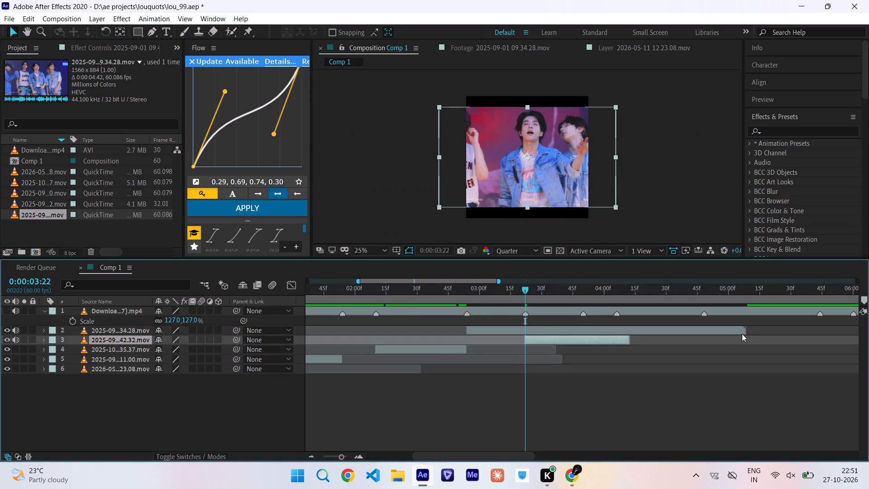
{"action": "left_click_drag", "start_coordinate": [746, 330], "coordinate": [536, 356]}
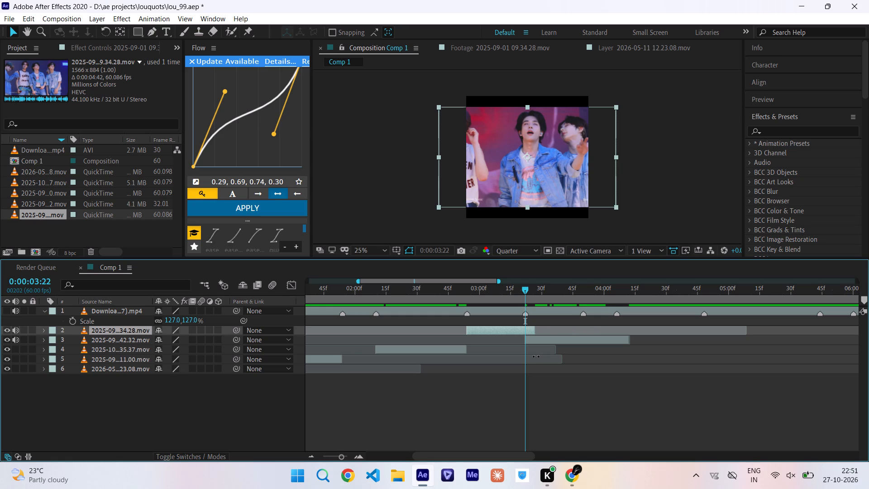
{"action": "left_click_drag", "start_coordinate": [536, 356], "coordinate": [525, 376]}
{"action": "left_click_drag", "start_coordinate": [525, 376], "coordinate": [524, 378]}
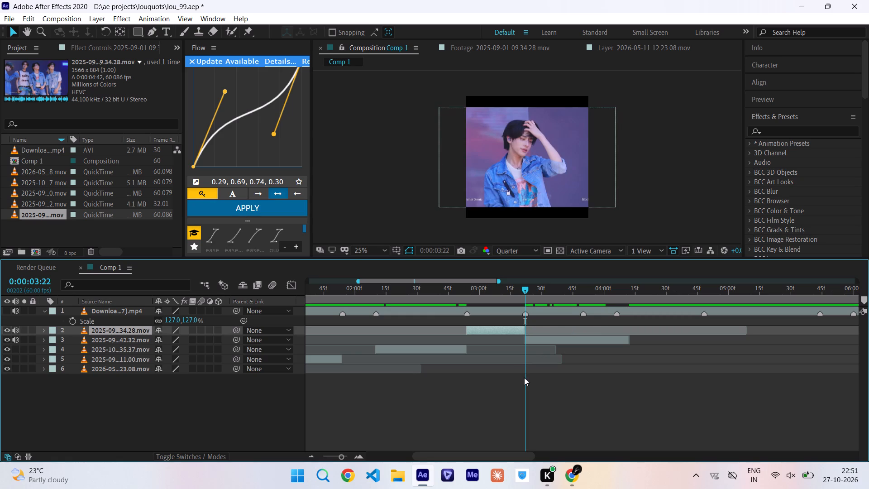
{"action": "left_click_drag", "start_coordinate": [119, 339], "coordinate": [115, 328]}
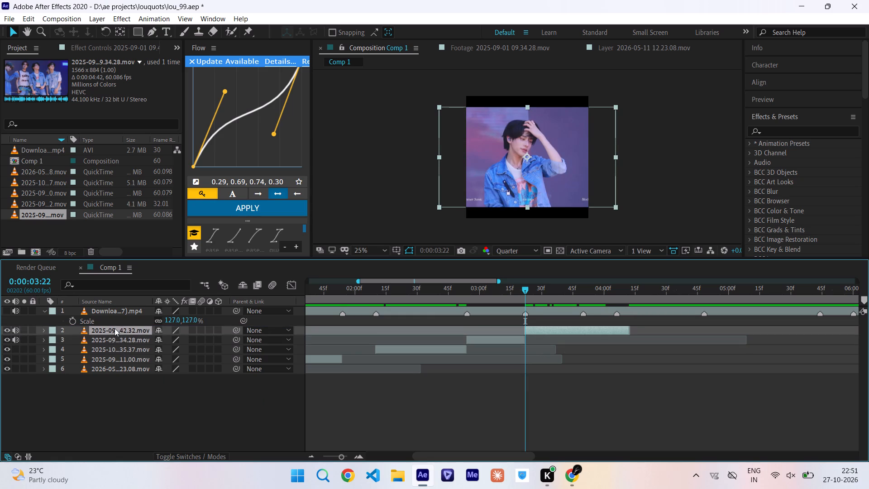
Mute the audio of the 2025-09-01 09.42.32.mov and 2025-09-01 09.34.28.mov layers.
{"action": "left_click_drag", "start_coordinate": [18, 331], "coordinate": [17, 341]}
Scrub across the two new clips, trim the end of 2025-09-01 09.42.32.mov to the 0:00:03:50 marker and save the project.
{"action": "left_click_drag", "start_coordinate": [469, 295], "coordinate": [511, 300]}
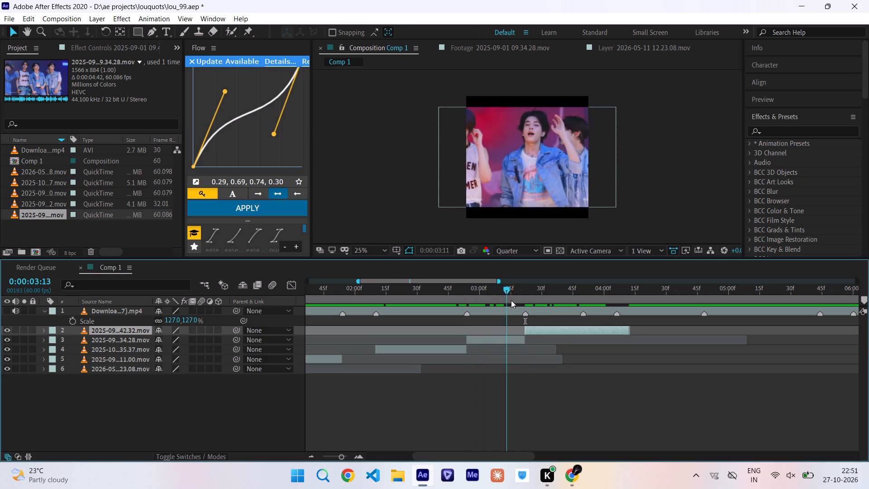
{"action": "left_click_drag", "start_coordinate": [511, 300], "coordinate": [553, 320]}
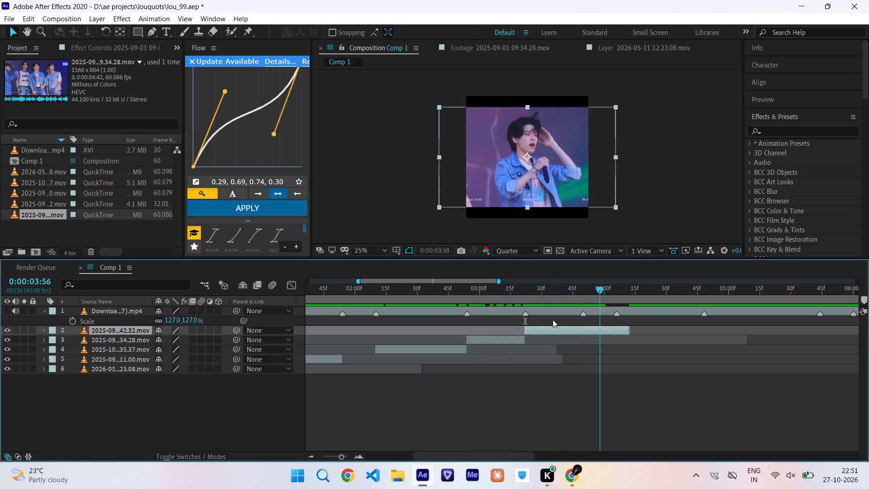
{"action": "left_click_drag", "start_coordinate": [553, 320], "coordinate": [481, 327]}
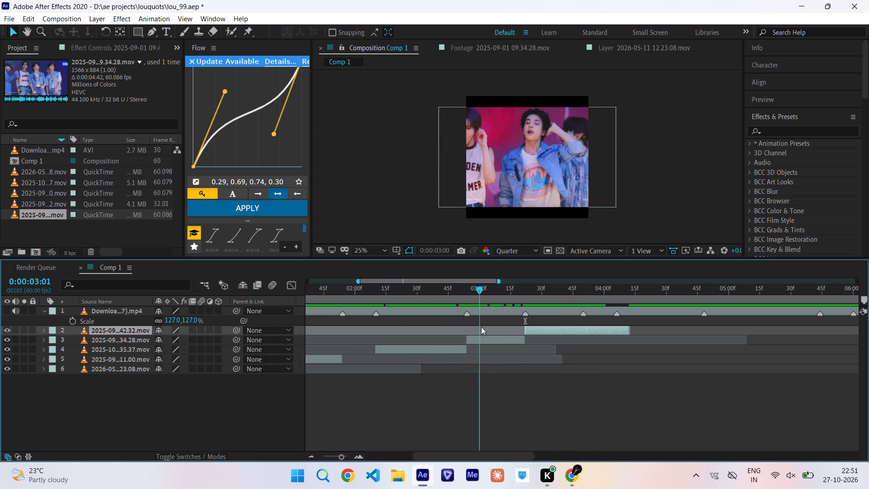
{"action": "left_click_drag", "start_coordinate": [481, 327], "coordinate": [596, 384]}
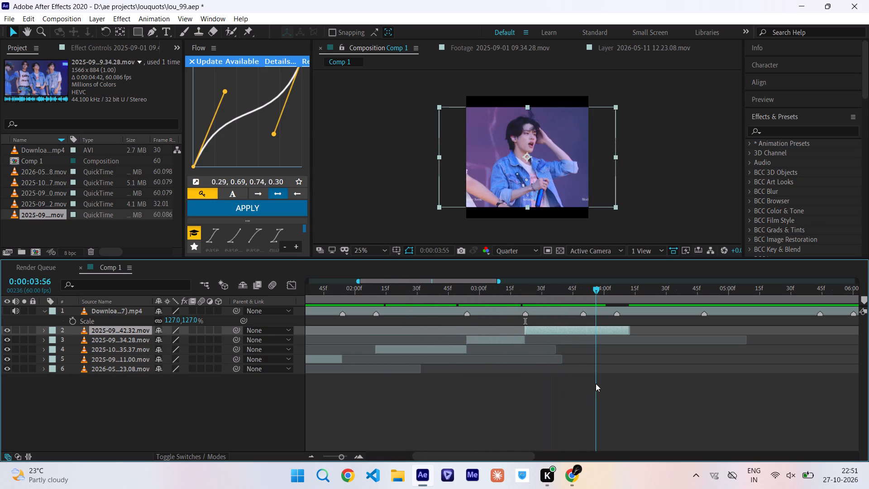
{"action": "left_click_drag", "start_coordinate": [596, 384], "coordinate": [584, 365]}
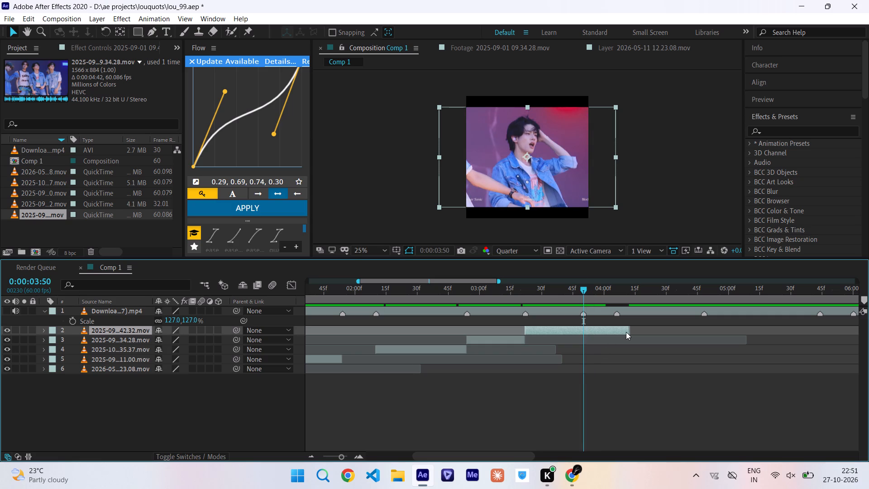
{"action": "left_click_drag", "start_coordinate": [628, 332], "coordinate": [587, 343]}
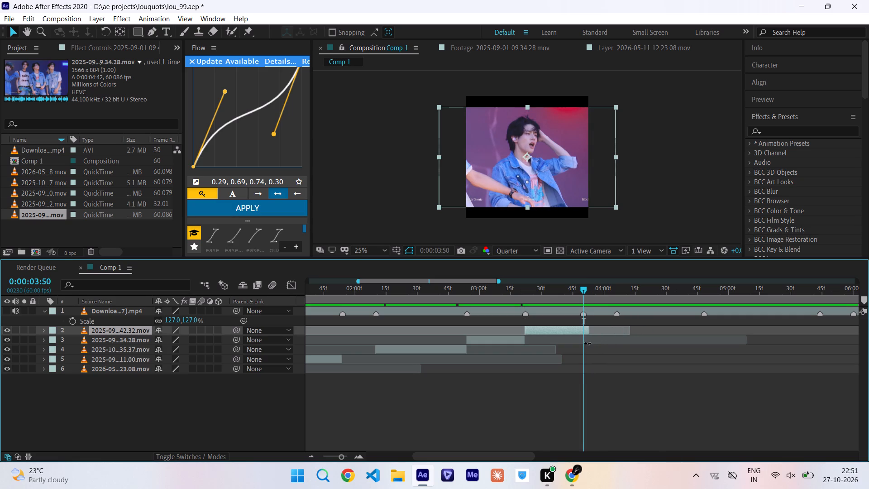
{"action": "left_click_drag", "start_coordinate": [587, 343], "coordinate": [583, 350]}
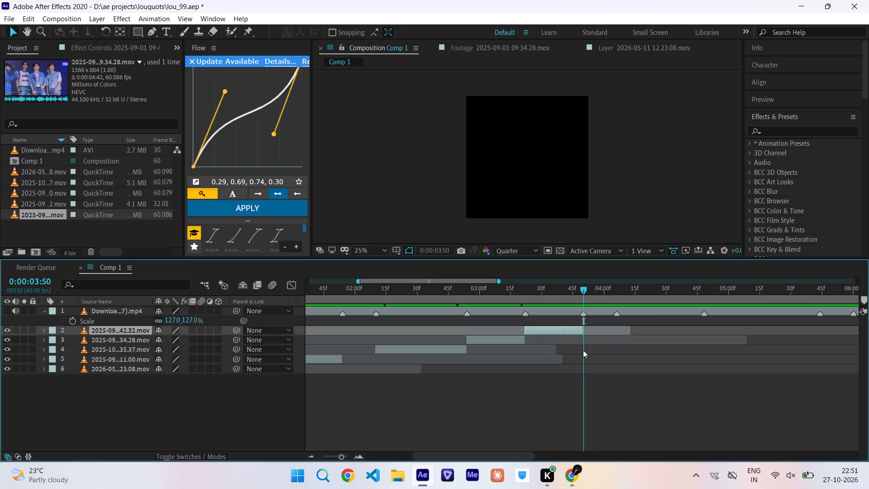
{"action": "key", "text": "ctrl+s"}
Show the reference video briefly, examine its shot starting at the 0:00:03:50 marker, and hide it again.
{"action": "left_click", "coordinate": [7, 310]}
{"action": "left_click_drag", "start_coordinate": [582, 292], "coordinate": [587, 293]}
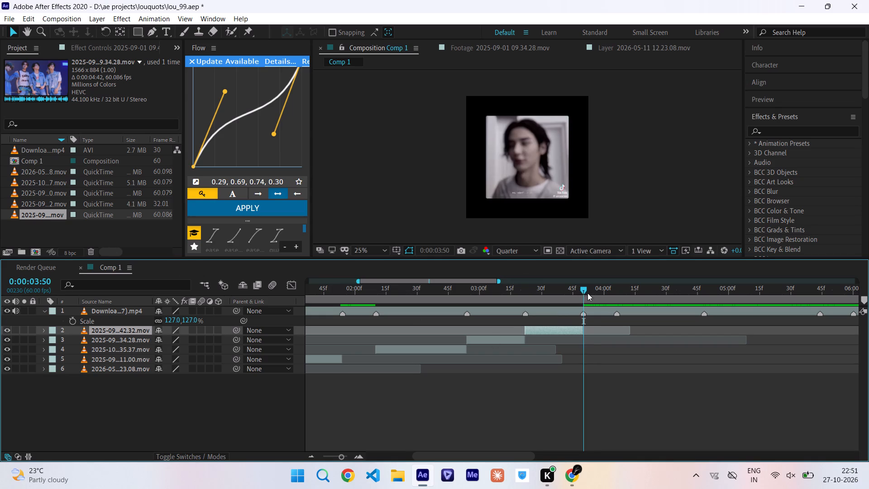
{"action": "left_click_drag", "start_coordinate": [587, 293], "coordinate": [591, 328]}
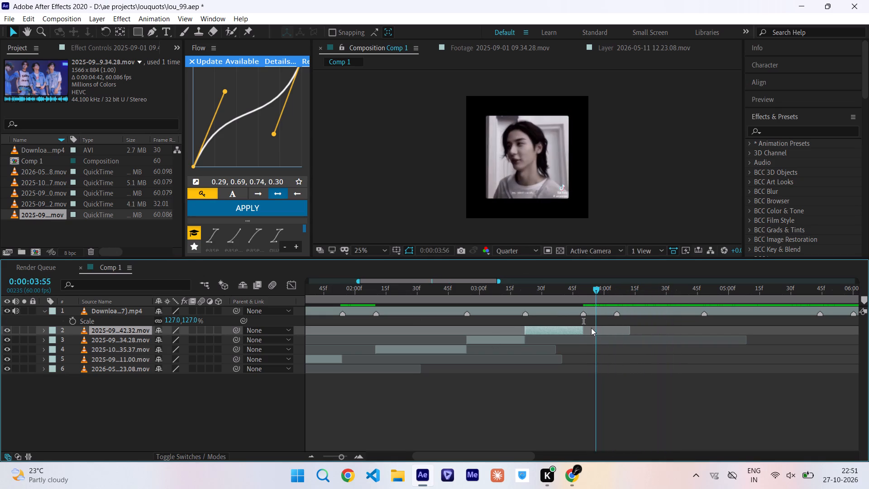
{"action": "left_click_drag", "start_coordinate": [591, 328], "coordinate": [581, 333]}
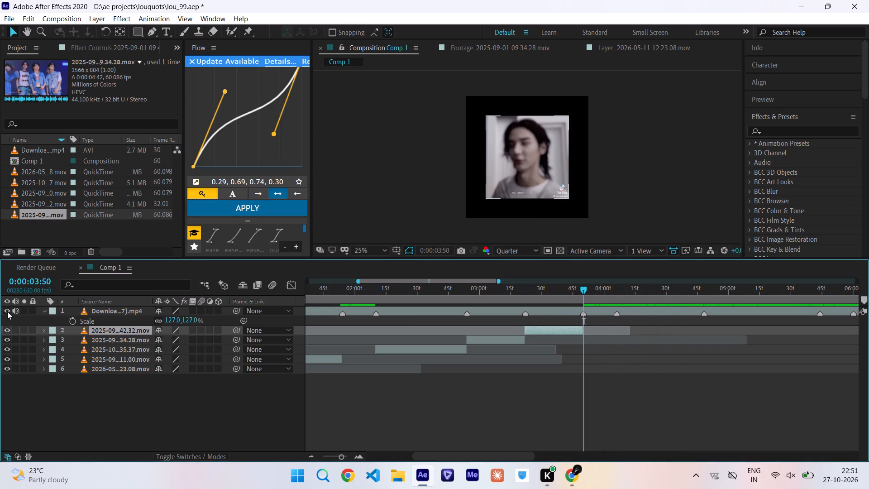
{"action": "left_click", "coordinate": [7, 312]}
{"action": "left_click", "coordinate": [569, 478]}
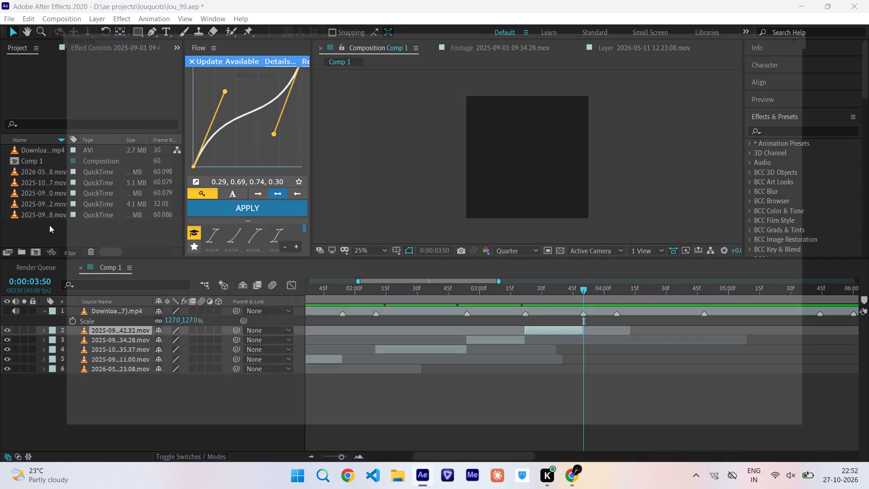
{"action": "double_click", "coordinate": [146, 137]}
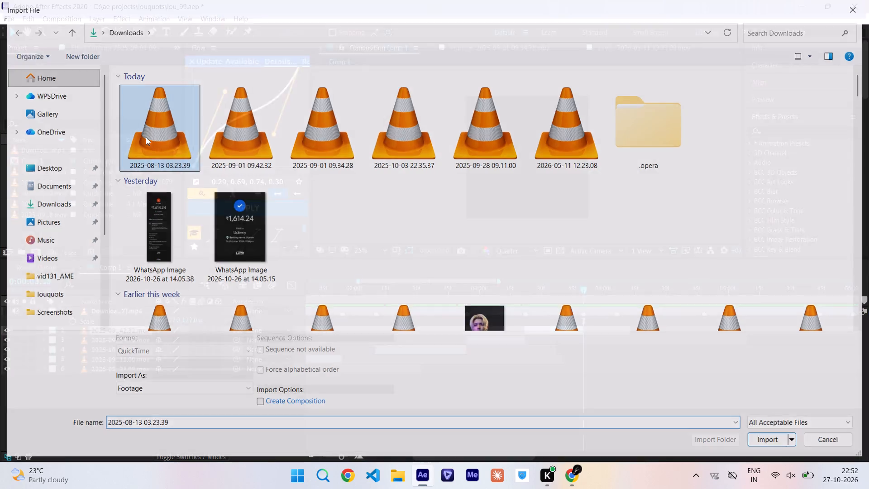
Open the 2025-08-13 03.23.39.mov footage, scrub through it for a suitable moment and set its In point to 0:00:02:02.
{"action": "double_click", "coordinate": [46, 225]}
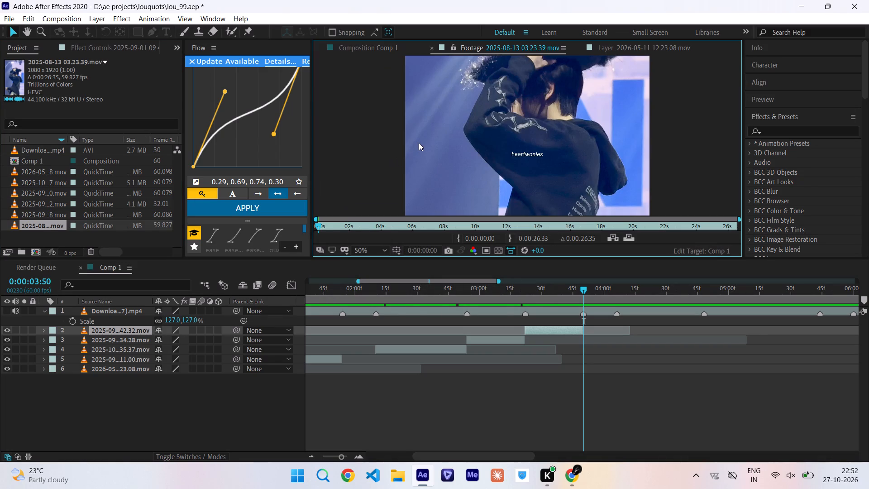
{"action": "scroll", "coordinate": [428, 140], "scroll_direction": "down", "scroll_amount": 1, "text": "ctrl"}
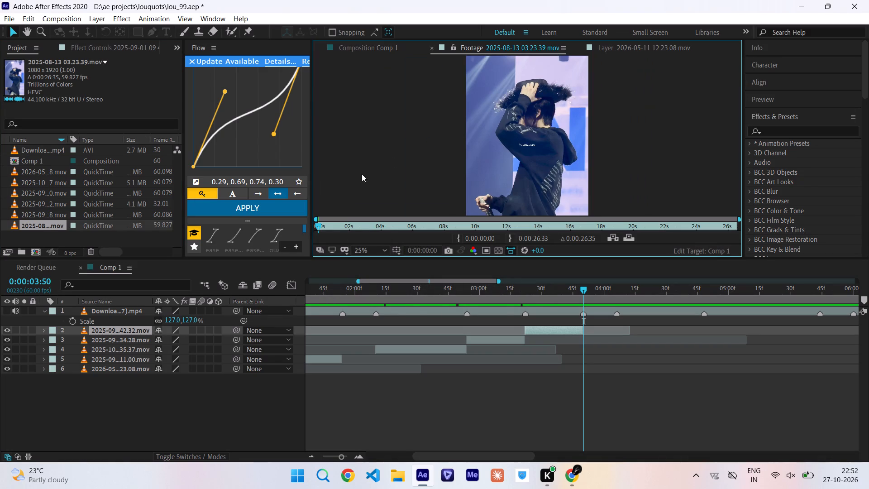
{"action": "left_click_drag", "start_coordinate": [330, 224], "coordinate": [365, 230]}
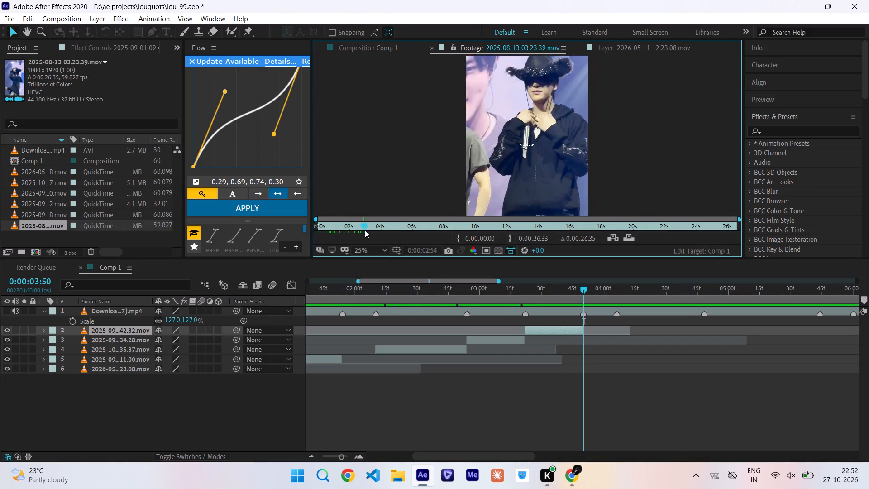
{"action": "left_click_drag", "start_coordinate": [365, 230], "coordinate": [431, 244]}
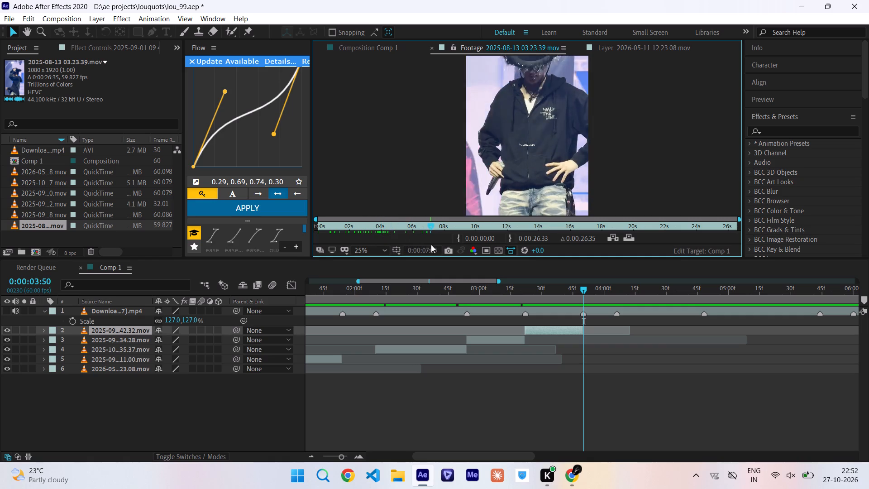
{"action": "left_click_drag", "start_coordinate": [431, 244], "coordinate": [530, 250]}
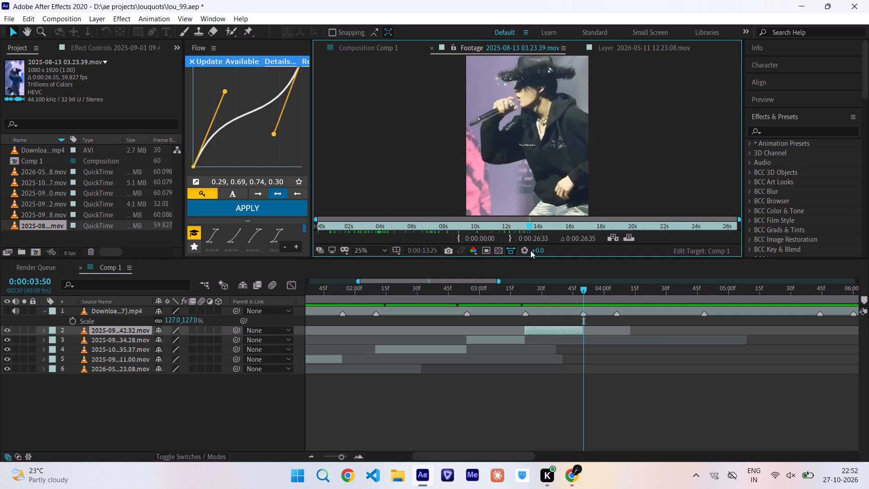
{"action": "left_click_drag", "start_coordinate": [530, 250], "coordinate": [548, 254]}
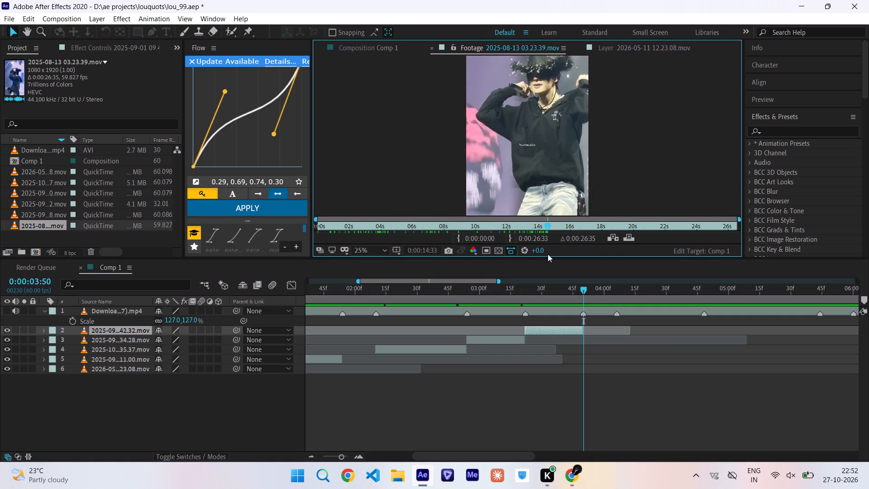
{"action": "left_click_drag", "start_coordinate": [548, 254], "coordinate": [589, 261]}
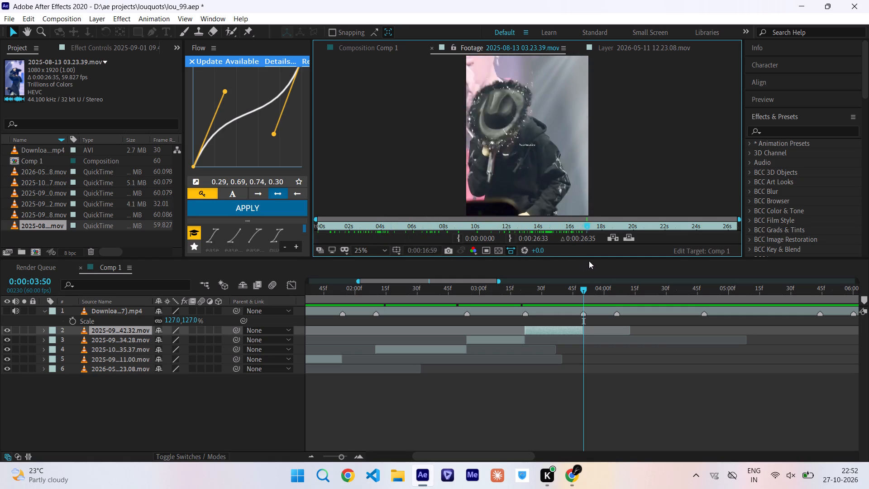
{"action": "left_click_drag", "start_coordinate": [589, 261], "coordinate": [387, 249]}
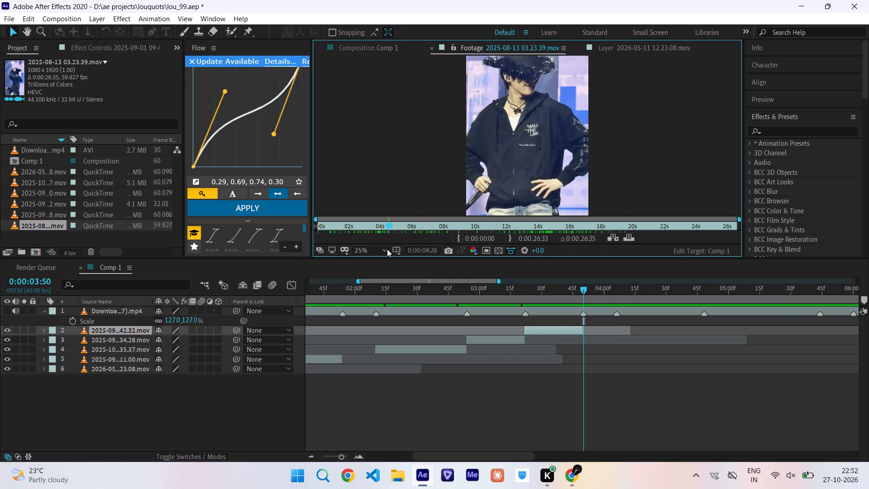
{"action": "left_click_drag", "start_coordinate": [387, 249], "coordinate": [348, 240]}
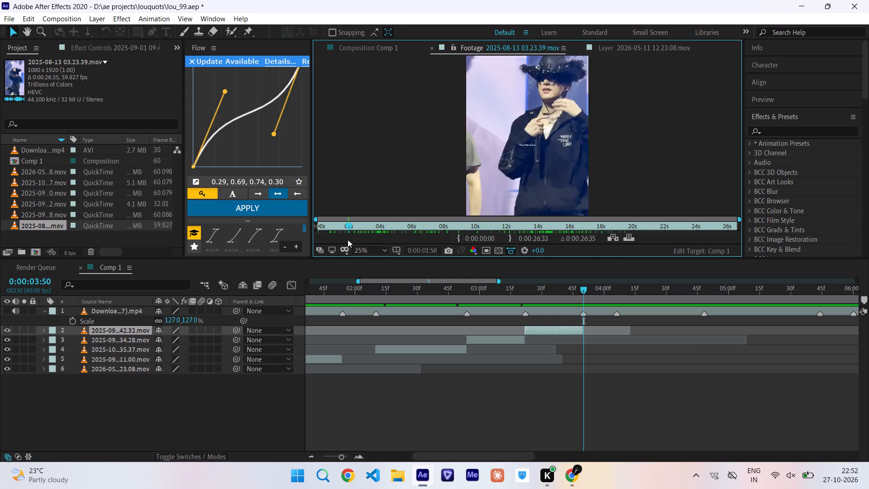
{"action": "left_click_drag", "start_coordinate": [348, 240], "coordinate": [341, 240]}
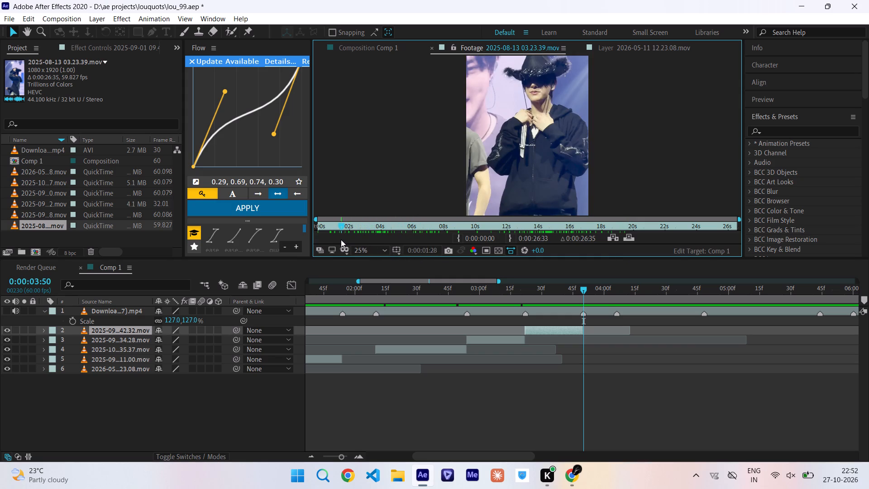
{"action": "left_click_drag", "start_coordinate": [341, 240], "coordinate": [340, 239]}
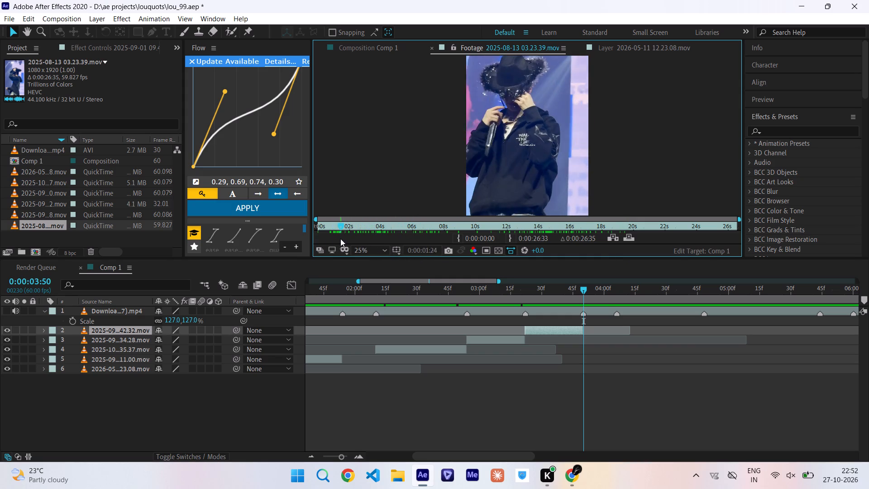
{"action": "left_click_drag", "start_coordinate": [340, 239], "coordinate": [351, 239]}
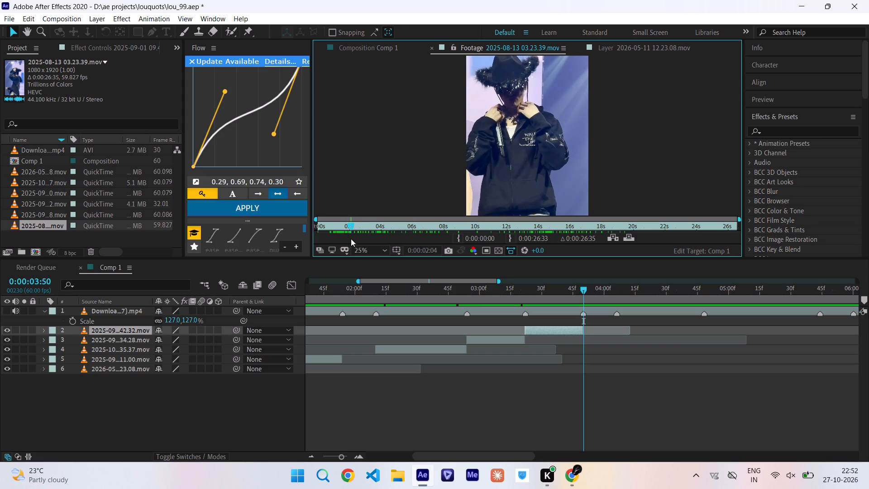
{"action": "left_click_drag", "start_coordinate": [351, 239], "coordinate": [354, 246]}
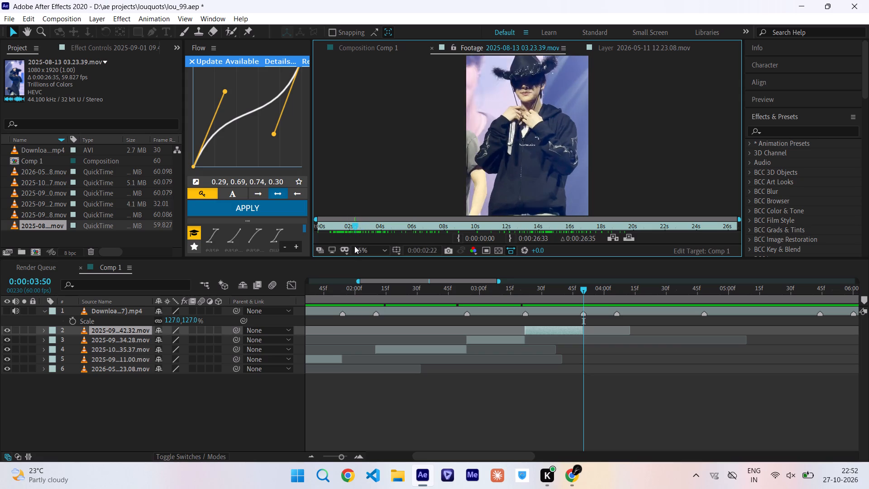
{"action": "left_click_drag", "start_coordinate": [354, 246], "coordinate": [350, 246]}
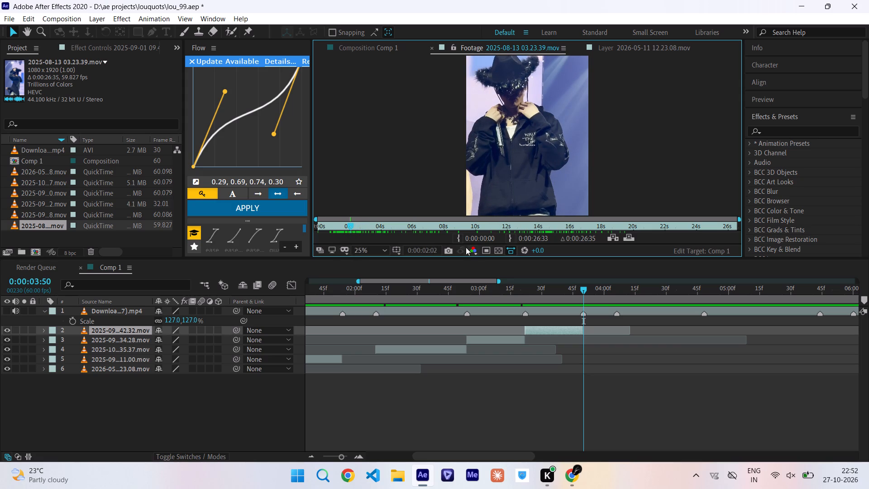
{"action": "left_click", "coordinate": [457, 240]}
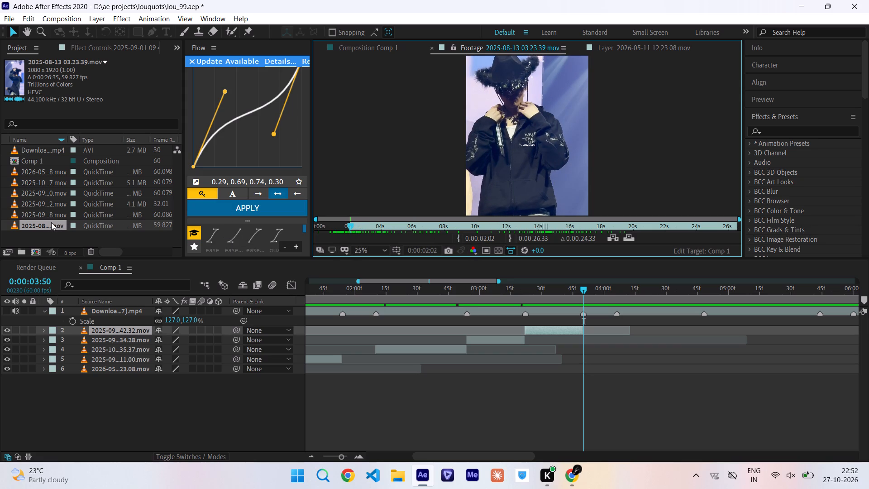
Place the trimmed 2025-08-13 03.23.39.mov in Comp 1 directly above the 2025-09-01 09.42.32.mov layer, starting at the 0:00:03:50 marker.
{"action": "left_click_drag", "start_coordinate": [42, 224], "coordinate": [584, 325]}
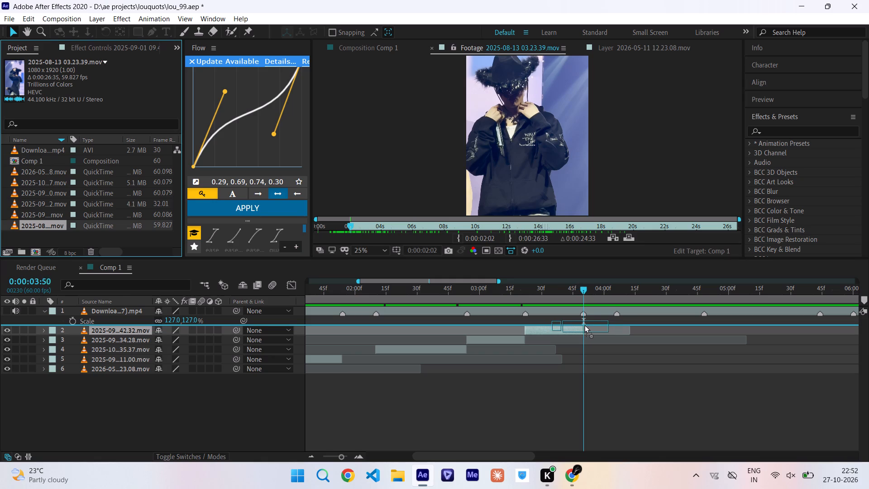
{"action": "left_click_drag", "start_coordinate": [584, 325], "coordinate": [583, 325]}
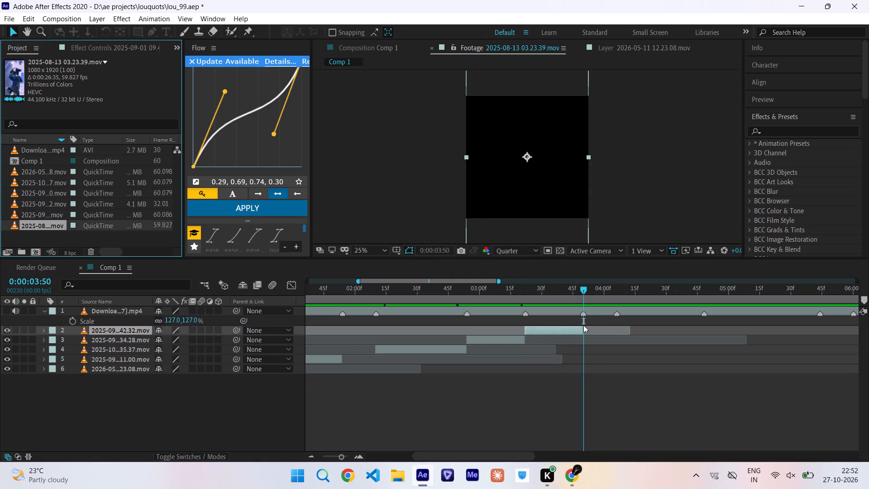
Split the 2025-08-13 03.23.39.mov layer at the 0:00:04:06 marker.
{"action": "left_click_drag", "start_coordinate": [586, 292], "coordinate": [597, 293]}
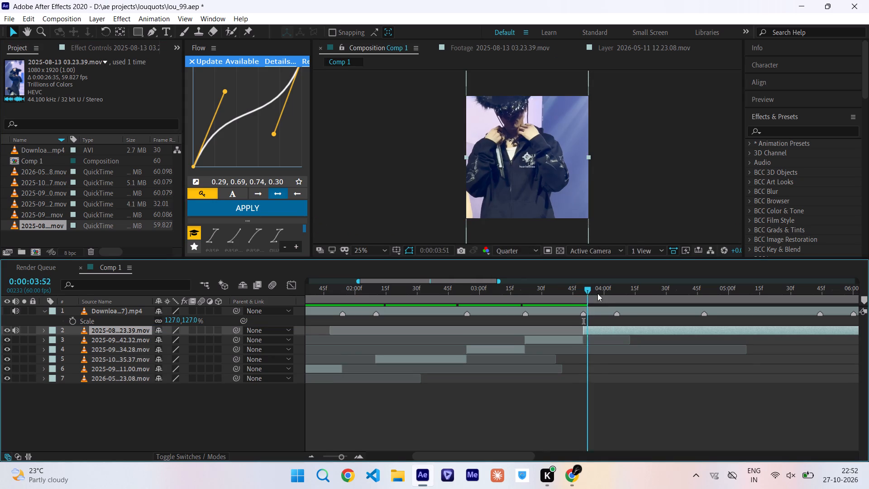
{"action": "left_click_drag", "start_coordinate": [597, 293], "coordinate": [617, 303]}
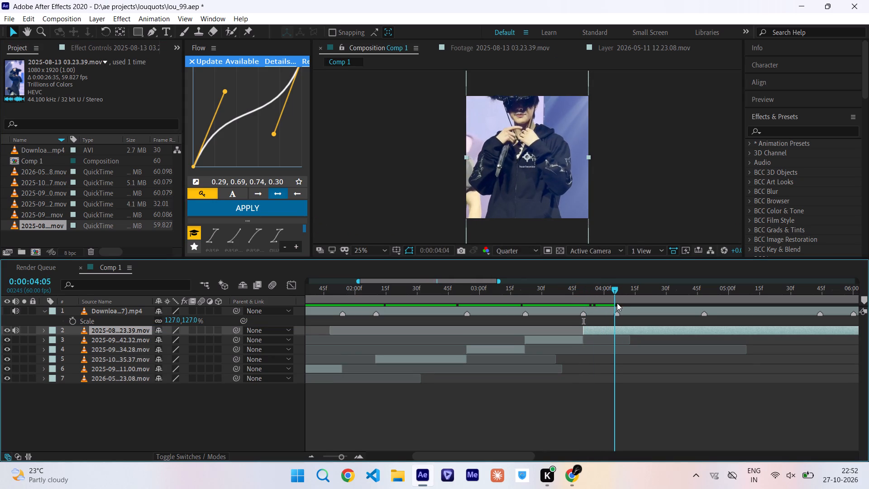
{"action": "left_click_drag", "start_coordinate": [617, 303], "coordinate": [619, 307]}
{"action": "left_click", "coordinate": [625, 332]}
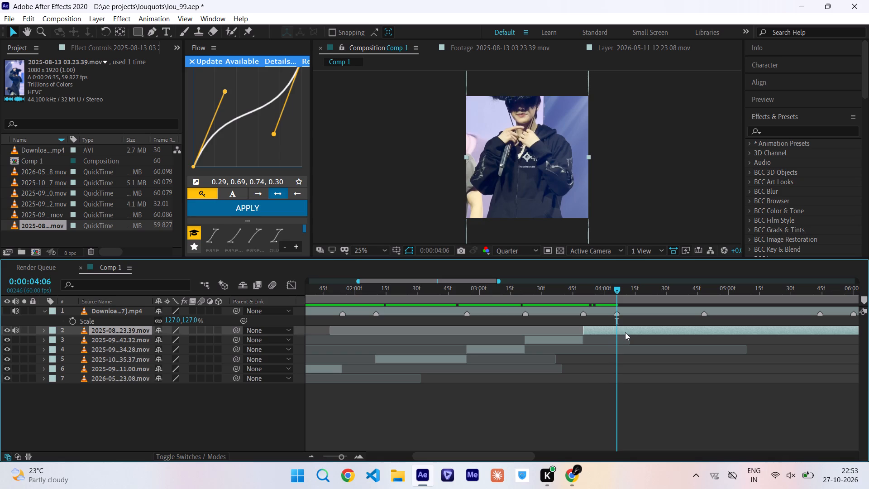
{"action": "key", "text": "ctrl+shift+d"}
Open the second part of the split 2025-08-13 03.23.39.mov as a layer and set its source In point to 0:00:03:20.
{"action": "double_click", "coordinate": [625, 332]}
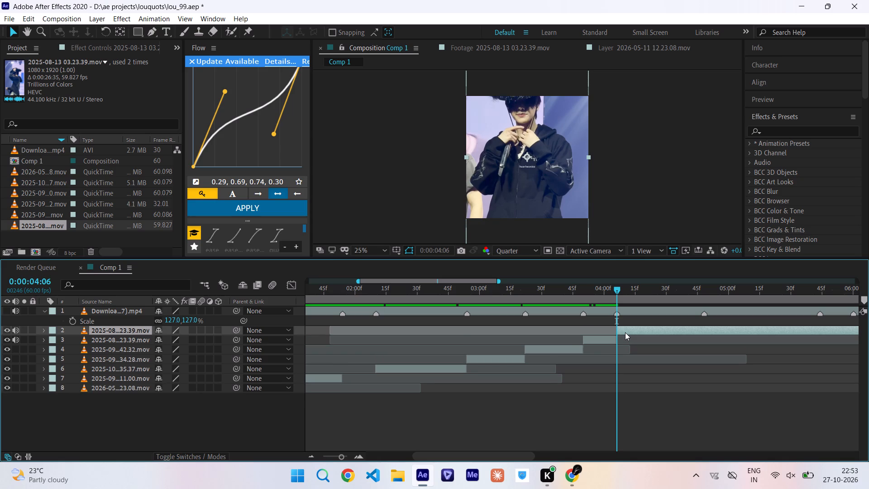
{"action": "left_click_drag", "start_coordinate": [357, 225], "coordinate": [377, 230]}
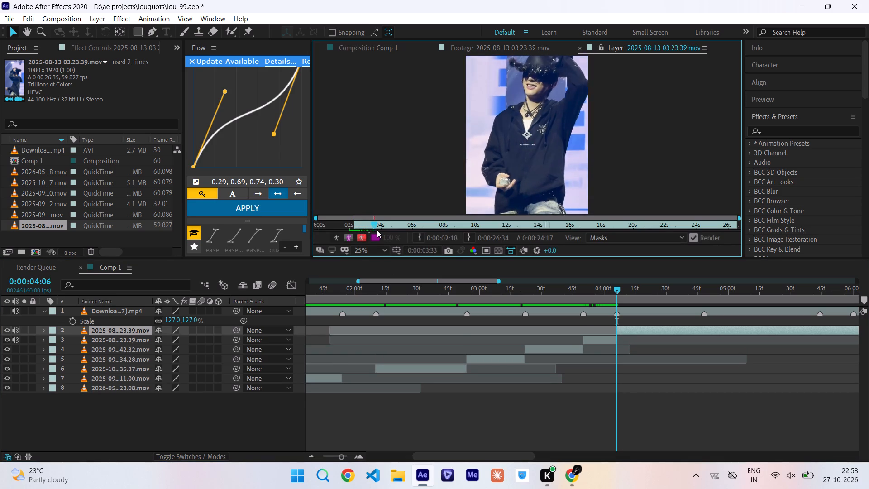
{"action": "left_click_drag", "start_coordinate": [377, 230], "coordinate": [374, 232]}
{"action": "left_click_drag", "start_coordinate": [374, 232], "coordinate": [374, 233]}
{"action": "left_click", "coordinate": [420, 236]}
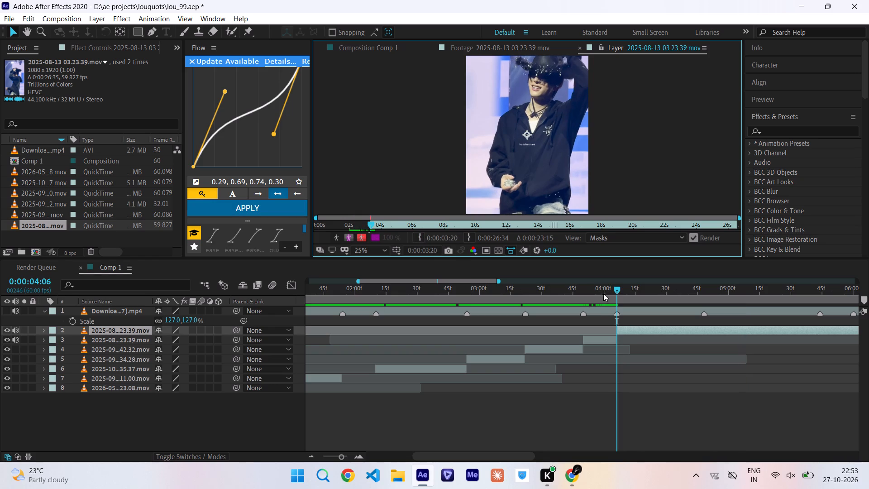
Split the second 2025-08-13 03.23.39.mov part at the 0:00:04:48 marker and delete the remainder.
{"action": "left_click_drag", "start_coordinate": [617, 293], "coordinate": [671, 305]}
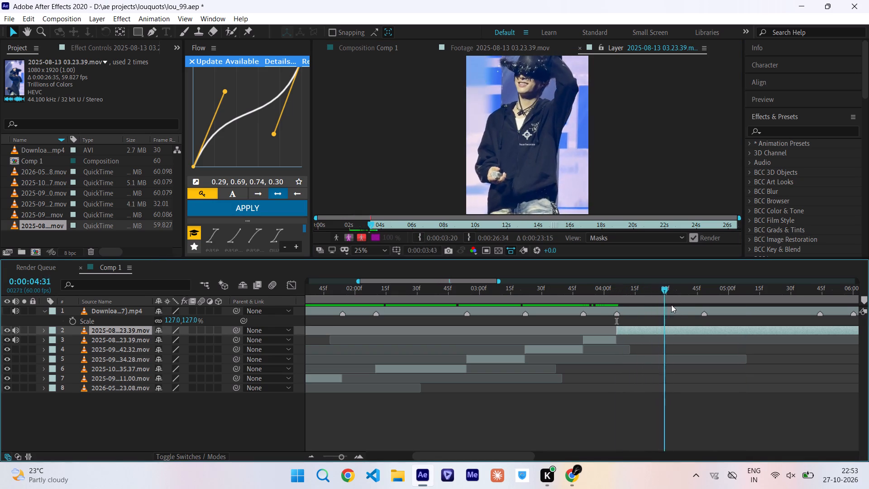
{"action": "left_click_drag", "start_coordinate": [671, 305], "coordinate": [705, 329]}
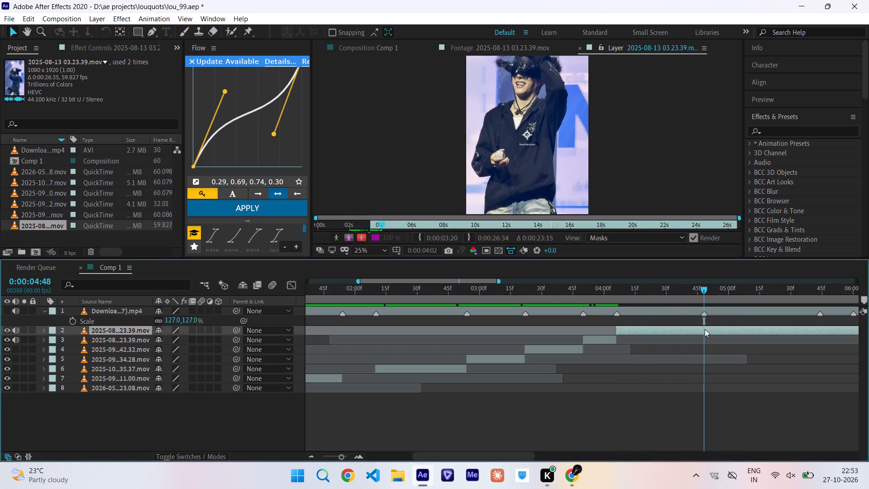
{"action": "key", "text": "ctrl+shift+d"}
{"action": "key", "text": "Delete"}
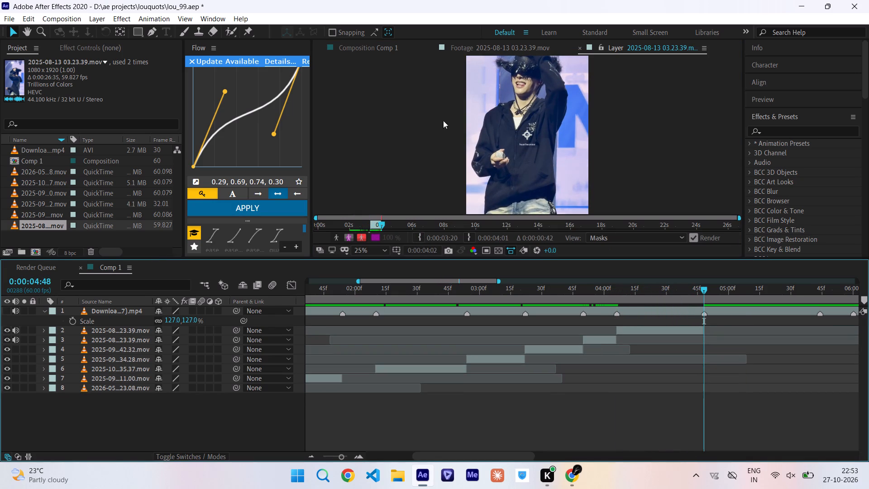
Return to the Comp 1 view, save the project and mute the audio of both 2025-08-13 03.23.39.mov layers.
{"action": "left_click", "coordinate": [400, 46]}
{"action": "scroll", "coordinate": [500, 384], "scroll_direction": "left", "scroll_amount": 1}
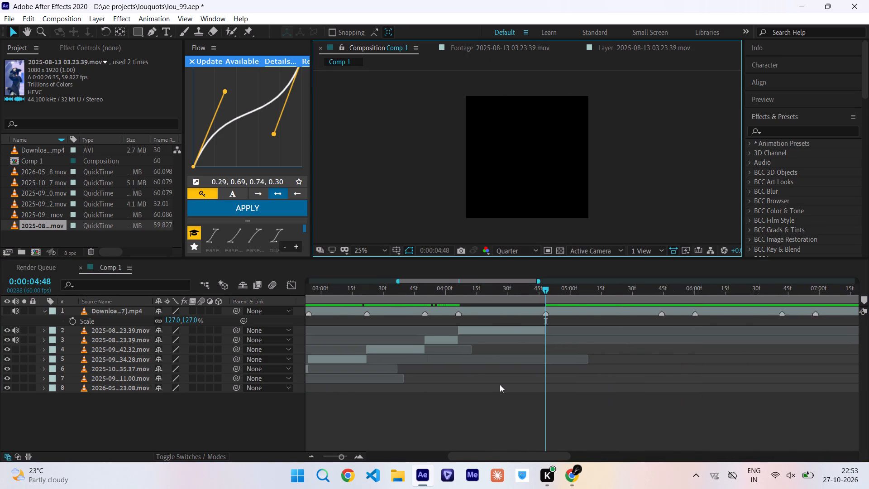
{"action": "scroll", "coordinate": [500, 384], "scroll_direction": "left", "scroll_amount": 2}
{"action": "key", "text": "ctrl+s"}
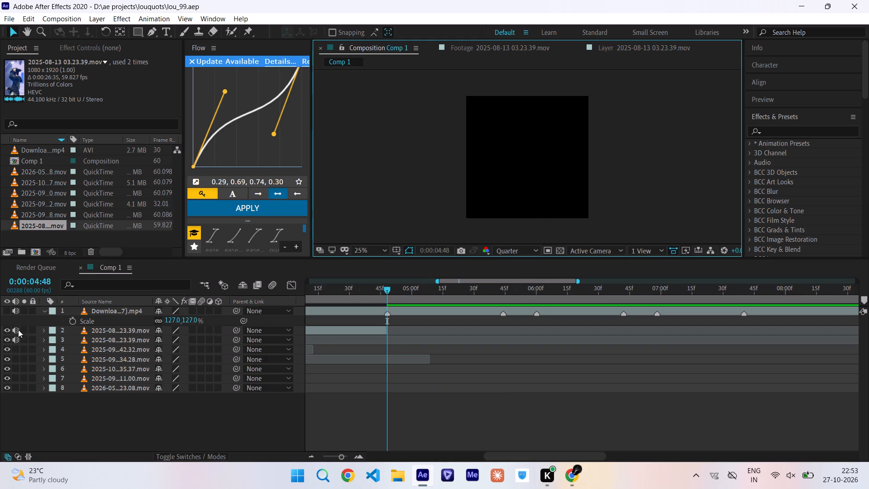
{"action": "left_click_drag", "start_coordinate": [17, 328], "coordinate": [17, 340]}
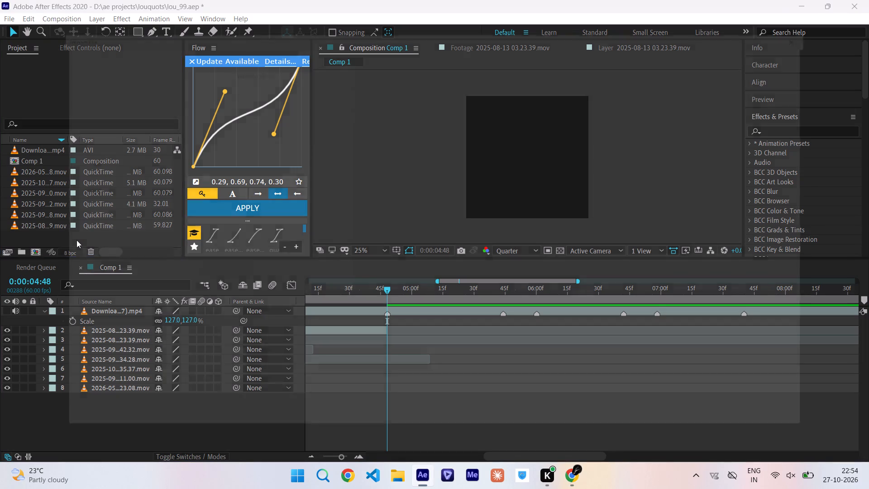
{"action": "double_click", "coordinate": [139, 139]}
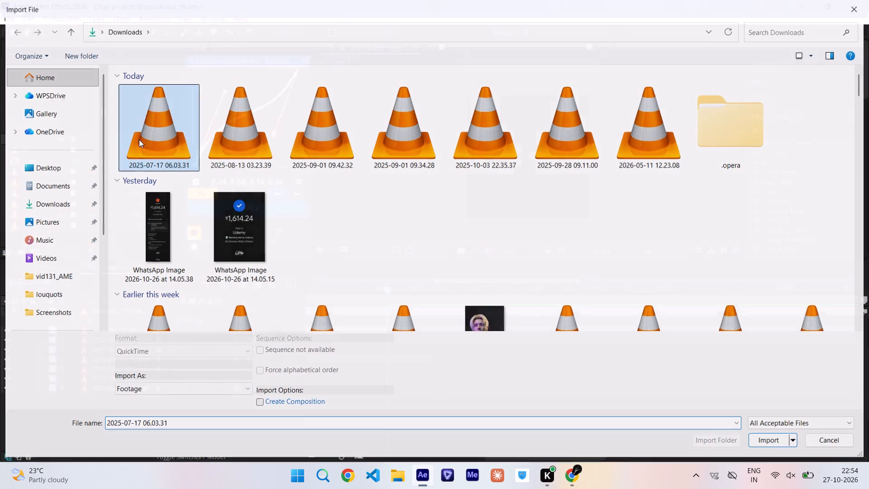
{"action": "double_click", "coordinate": [43, 235]}
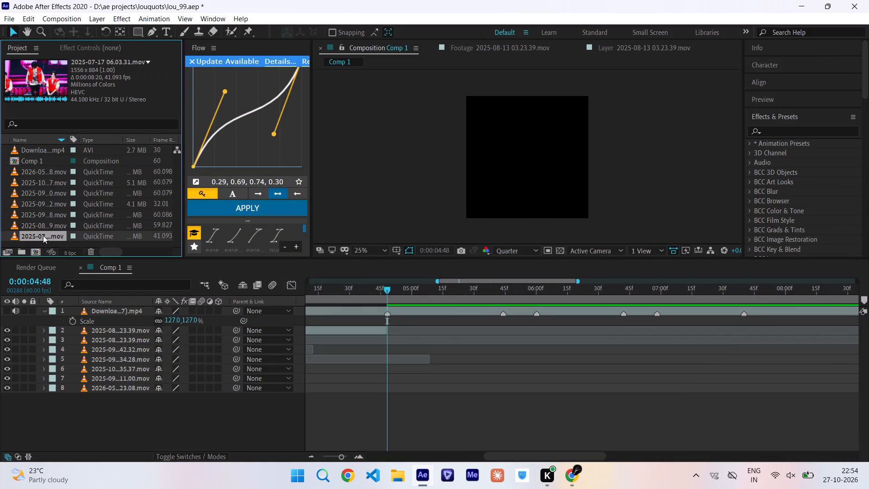
In Comp 1, show the Download (17).mp4 reference, review its shots from 0:00:04:48 onward and stop at the 0:00:06:42 marker.
{"action": "left_click", "coordinate": [354, 48]}
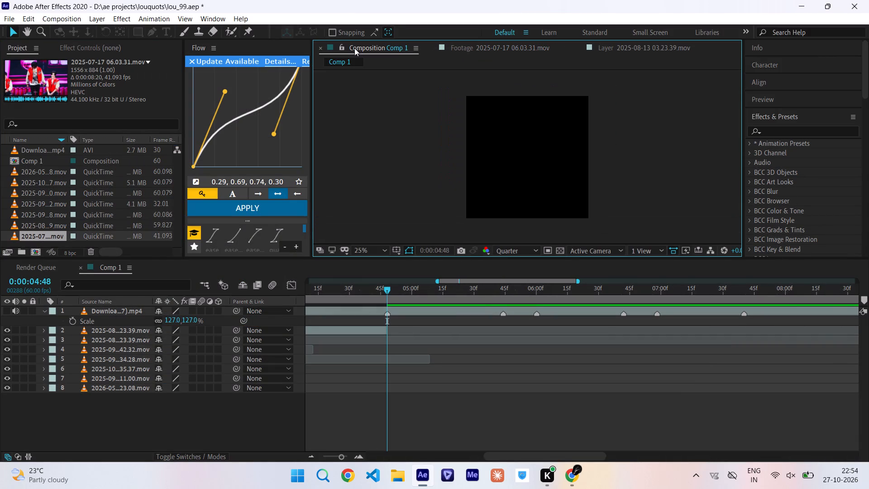
{"action": "left_click", "coordinate": [5, 310]}
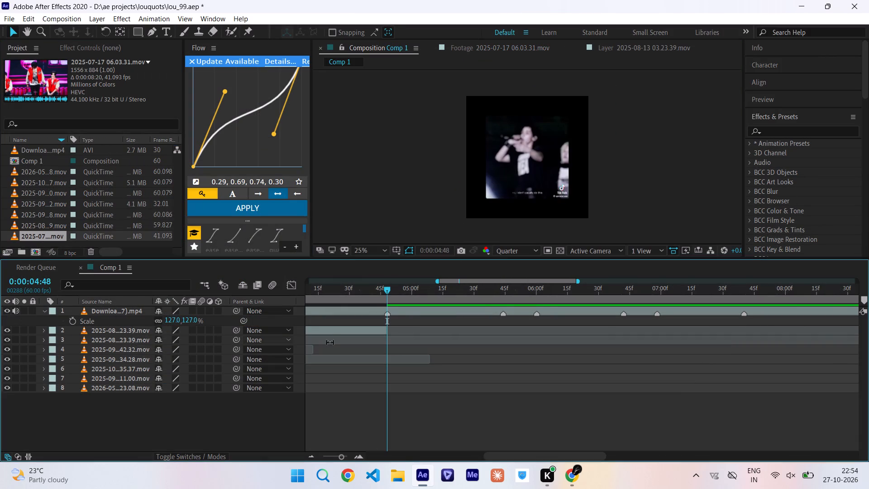
{"action": "left_click_drag", "start_coordinate": [386, 295], "coordinate": [430, 307]}
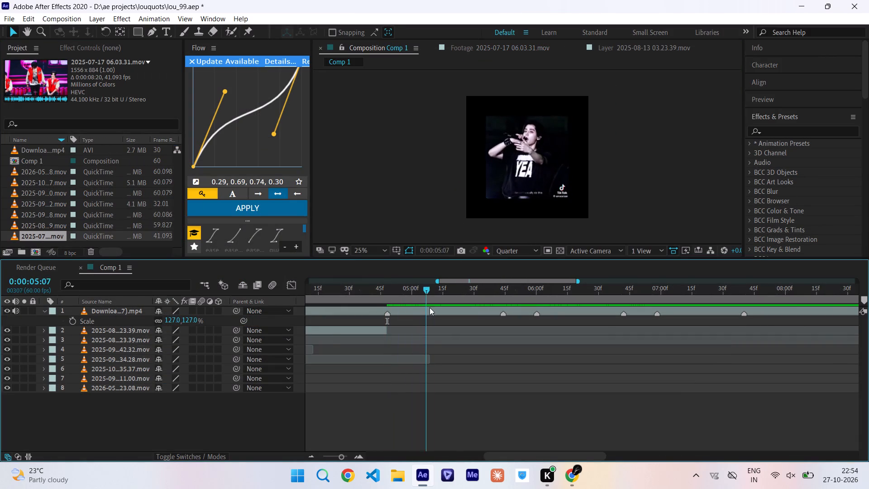
{"action": "left_click_drag", "start_coordinate": [430, 307], "coordinate": [565, 350]}
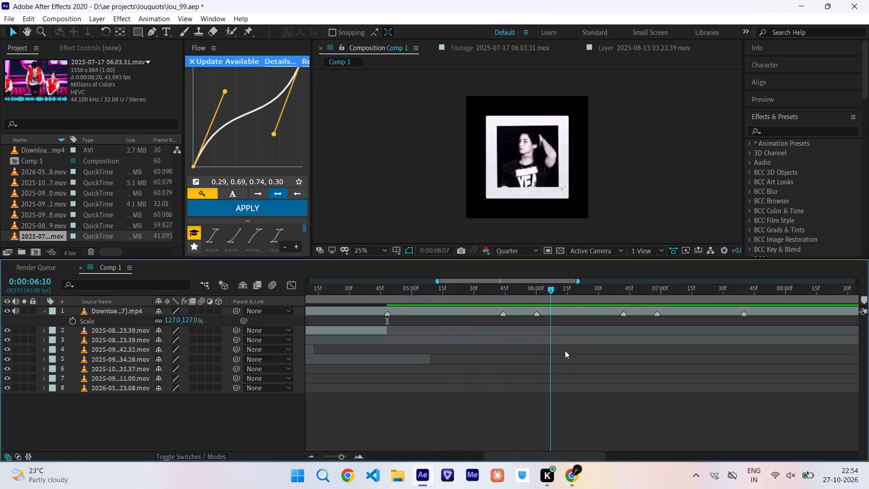
{"action": "left_click_drag", "start_coordinate": [565, 350], "coordinate": [650, 360]}
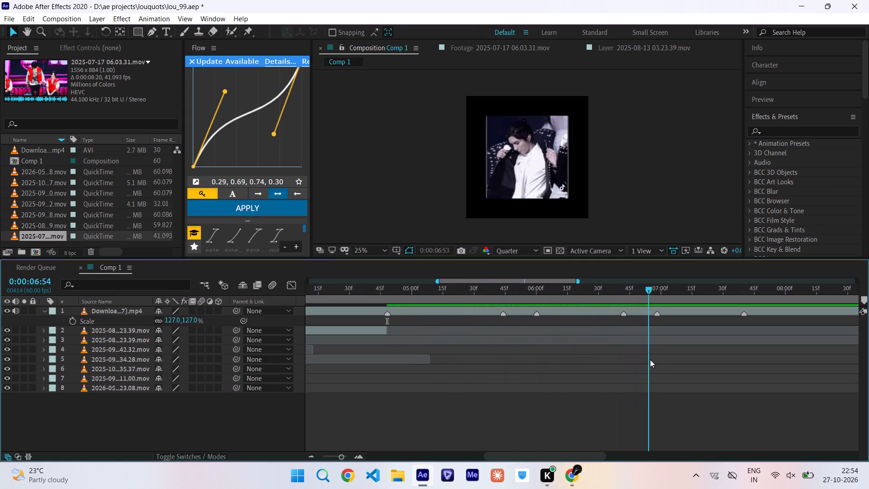
{"action": "left_click_drag", "start_coordinate": [650, 360], "coordinate": [624, 355]}
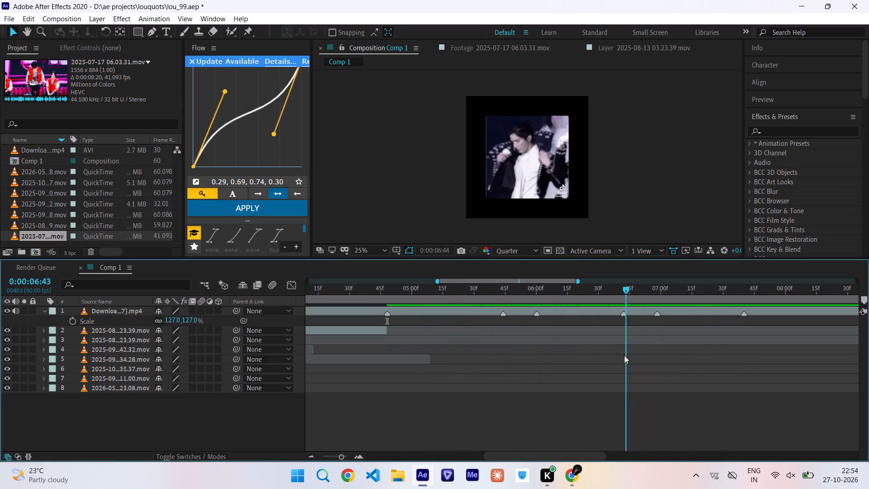
{"action": "left_click_drag", "start_coordinate": [624, 355], "coordinate": [623, 356]}
Open the 2025-07-17 06.03.31.mov footage, scrub through it for a suitable moment and set its In point to 0:00:02:28.
{"action": "double_click", "coordinate": [47, 236]}
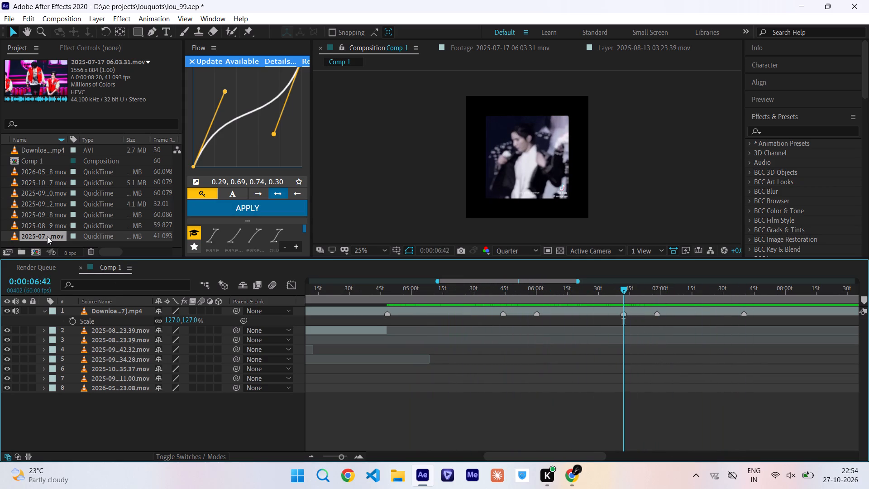
{"action": "left_click_drag", "start_coordinate": [320, 226], "coordinate": [404, 243]}
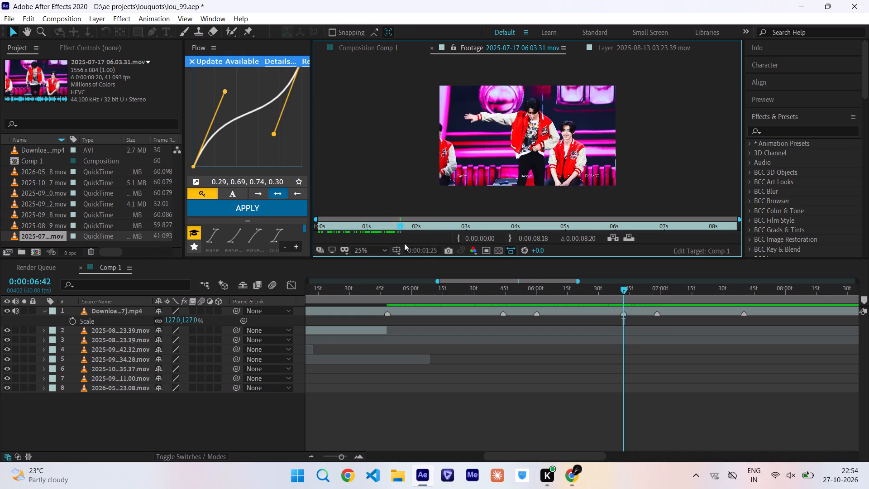
{"action": "left_click_drag", "start_coordinate": [404, 243], "coordinate": [496, 278]}
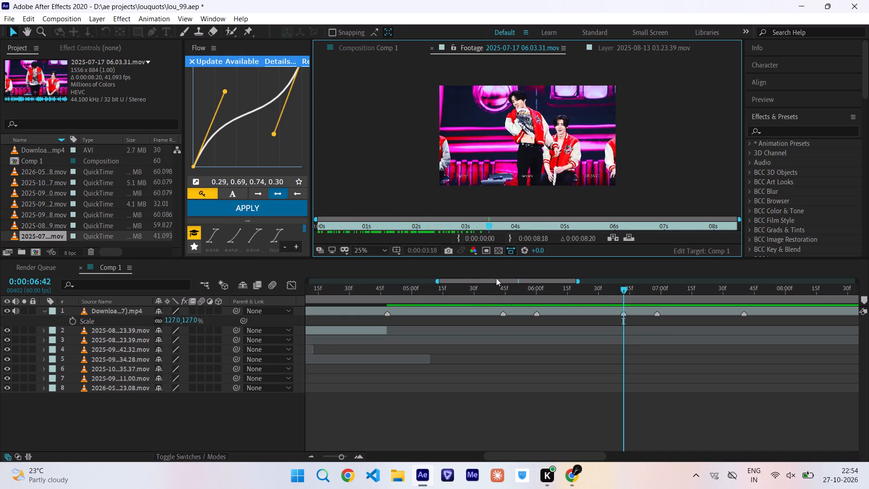
{"action": "left_click_drag", "start_coordinate": [496, 278], "coordinate": [457, 270]}
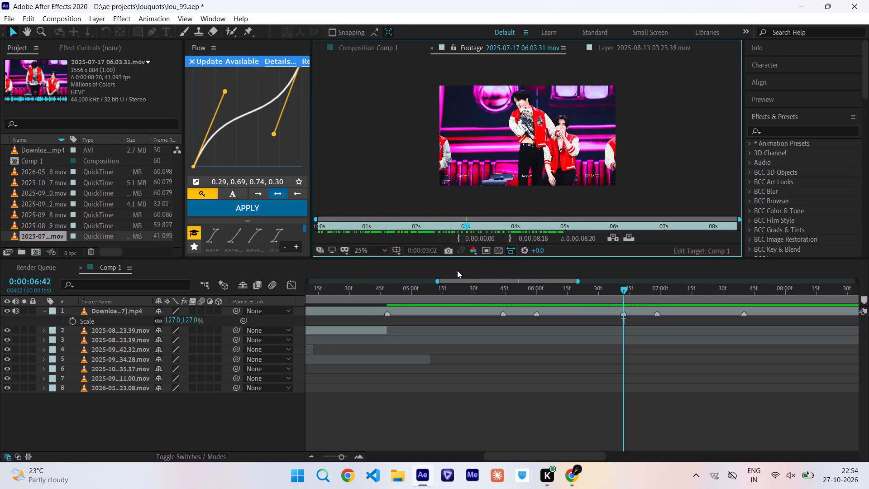
{"action": "left_click_drag", "start_coordinate": [457, 270], "coordinate": [454, 266]}
{"action": "left_click", "coordinate": [459, 240]}
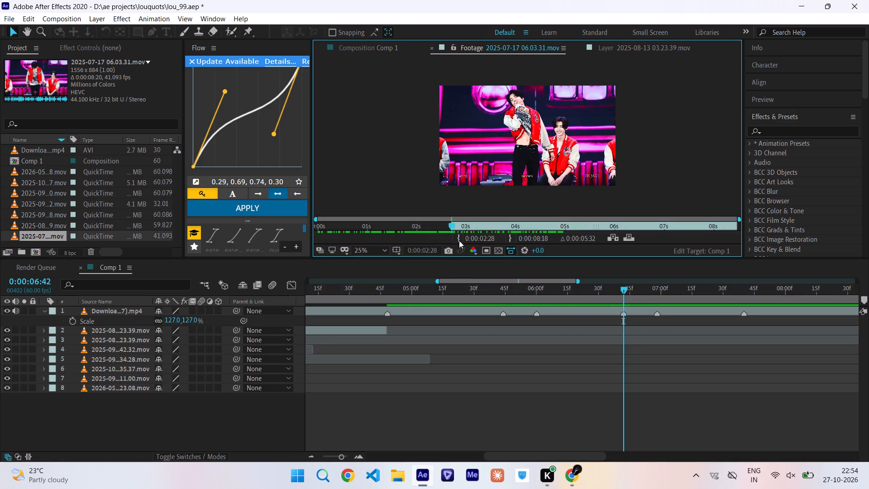
Place the trimmed 2025-07-17 06.03.31.mov in Comp 1 directly below the Download (17).mp4 reference, starting at the 0:00:06:42 marker.
{"action": "left_click_drag", "start_coordinate": [28, 239], "coordinate": [148, 240]}
{"action": "left_click_drag", "start_coordinate": [148, 240], "coordinate": [624, 324]}
Review the Download (17).mp4 reference up to 0:00:07:20, hide its video in Comp 1 and save the project.
{"action": "scroll", "coordinate": [624, 324], "scroll_direction": "left", "scroll_amount": 1}
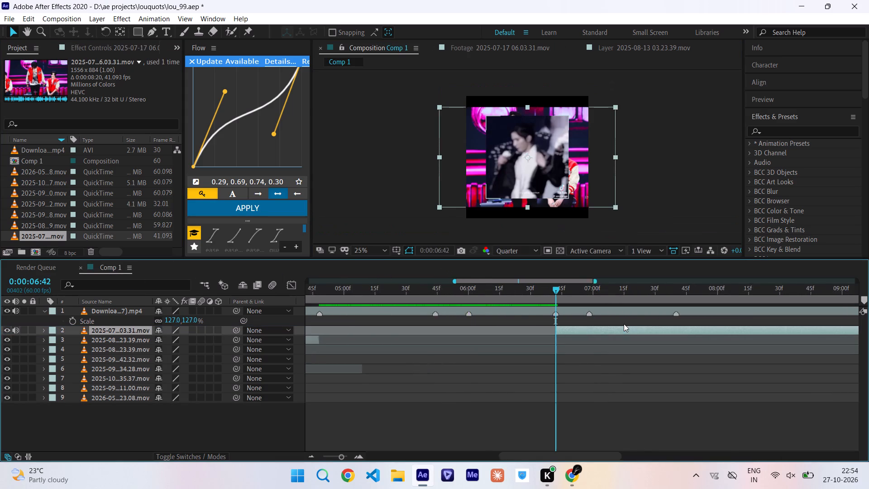
{"action": "scroll", "coordinate": [624, 324], "scroll_direction": "left", "scroll_amount": 1}
{"action": "left_click_drag", "start_coordinate": [444, 292], "coordinate": [489, 306]}
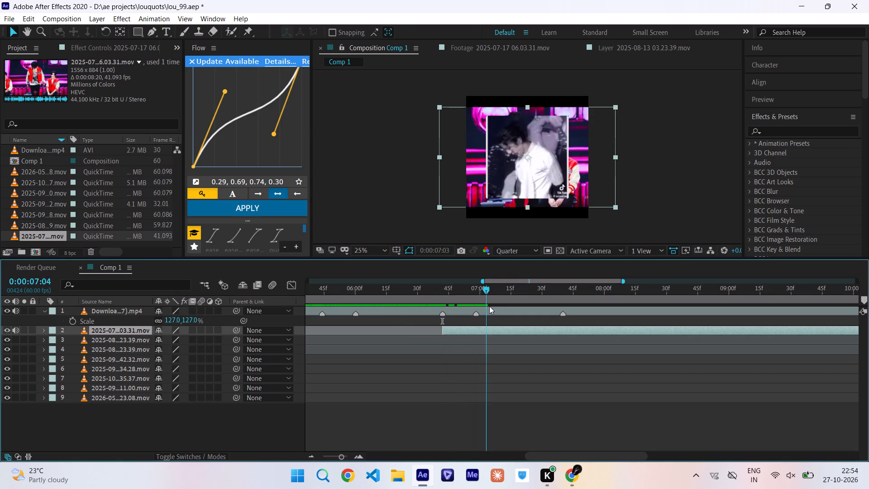
{"action": "left_click_drag", "start_coordinate": [489, 306], "coordinate": [480, 314]}
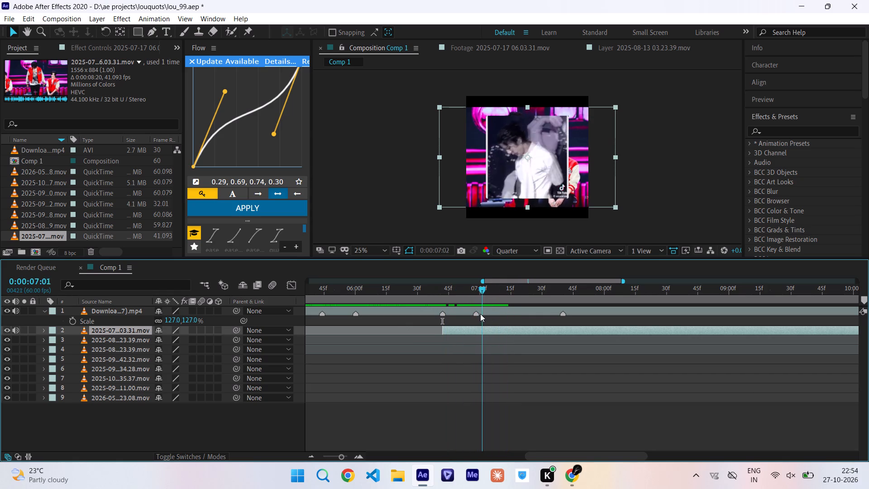
{"action": "left_click_drag", "start_coordinate": [480, 314], "coordinate": [508, 326]}
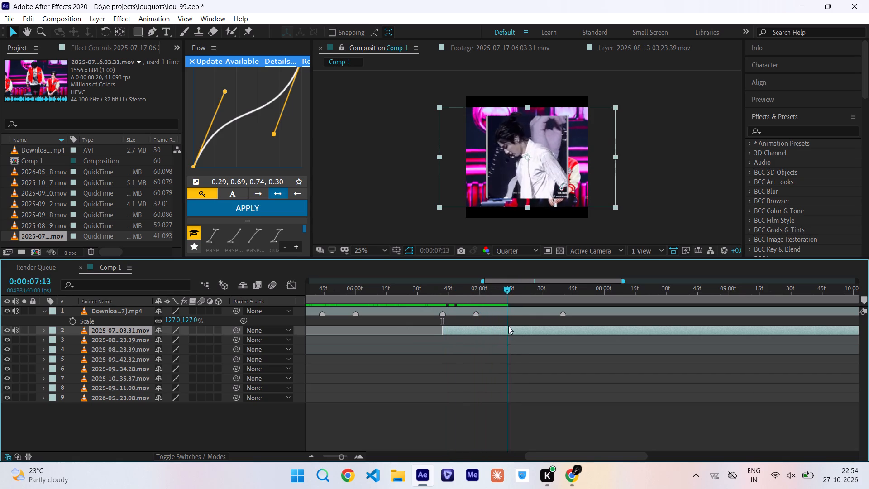
{"action": "left_click_drag", "start_coordinate": [508, 326], "coordinate": [521, 330]}
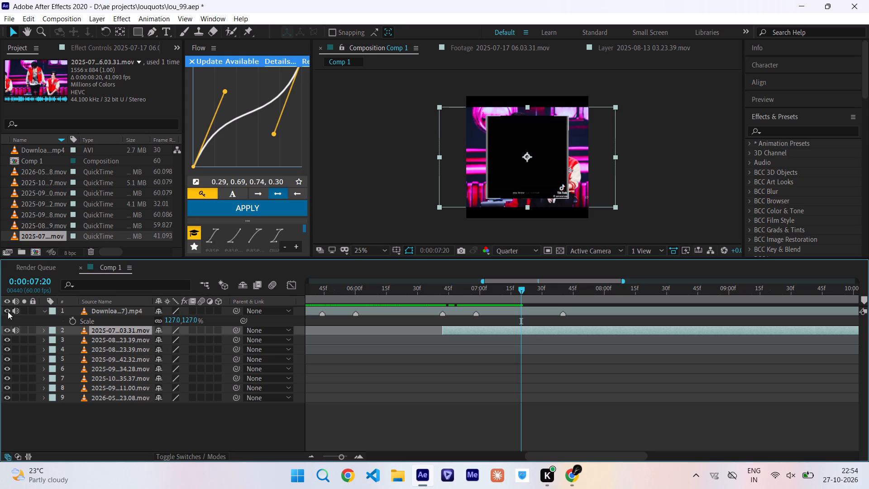
{"action": "left_click", "coordinate": [7, 311]}
{"action": "key", "text": "ctrl+s"}
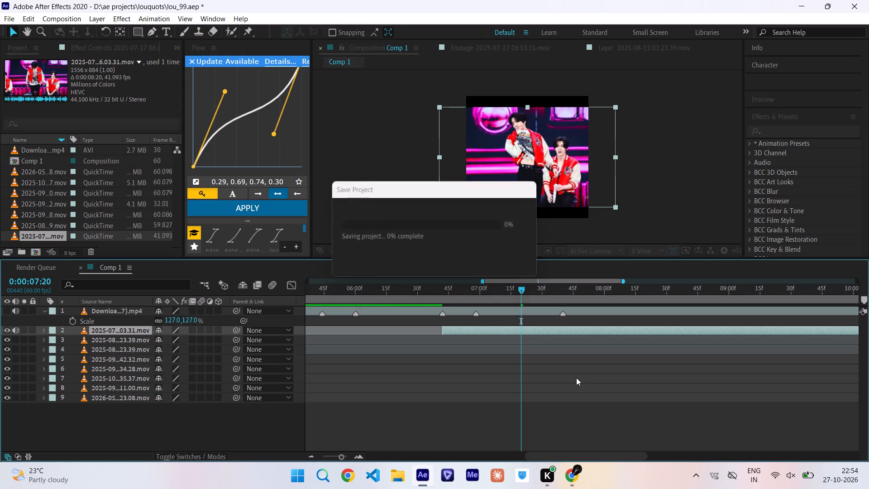
Split the 2025-07-17 06.03.31.mov layer at 0:00:07:20.
{"action": "key", "text": "ctrl+shift+d"}
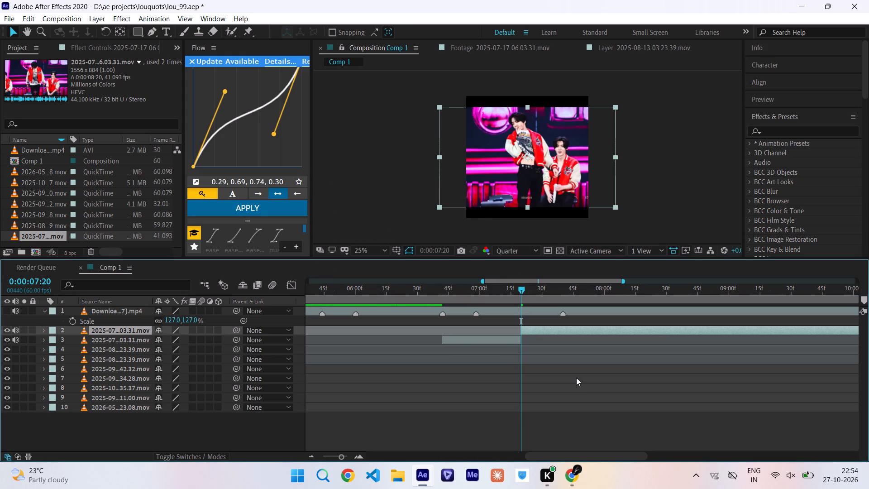
Open the second part of the split 2025-07-17 06.03.31.mov layer, scrub for a suitable moment and set its In point to 0:00:06:25.
{"action": "double_click", "coordinate": [529, 334]}
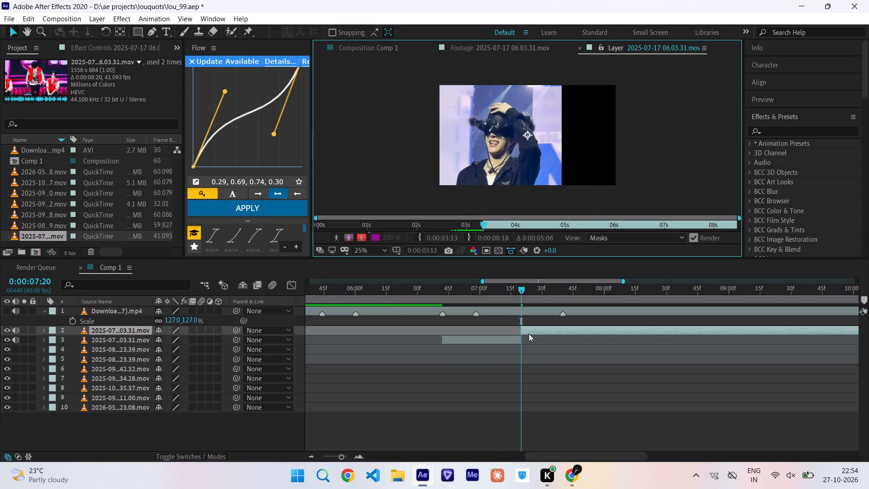
{"action": "left_click_drag", "start_coordinate": [482, 226], "coordinate": [491, 226]}
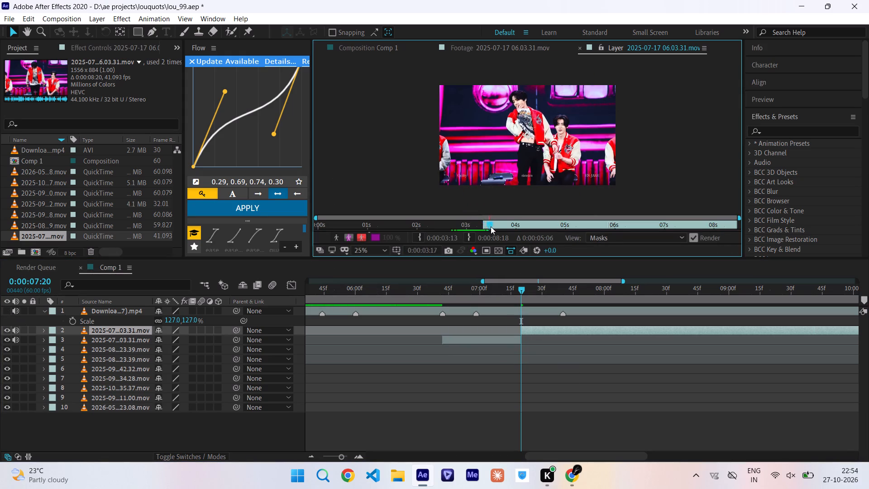
{"action": "left_click_drag", "start_coordinate": [491, 226], "coordinate": [564, 234]}
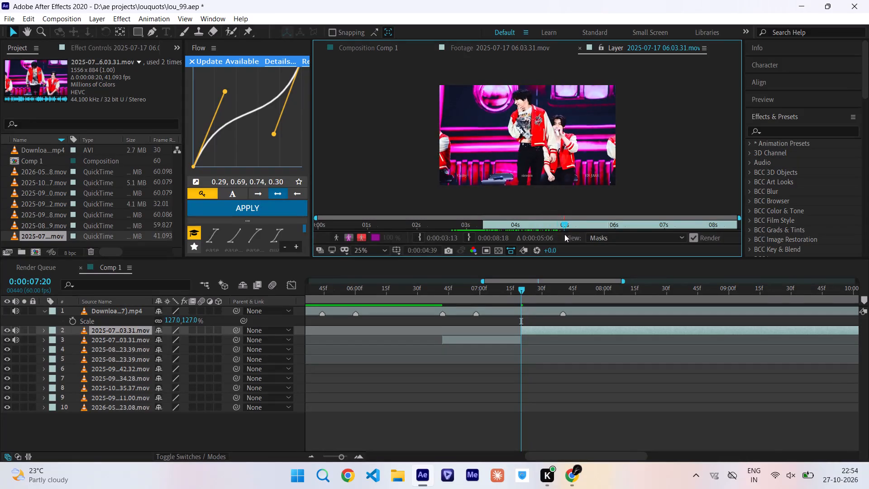
{"action": "left_click_drag", "start_coordinate": [564, 234], "coordinate": [638, 256]}
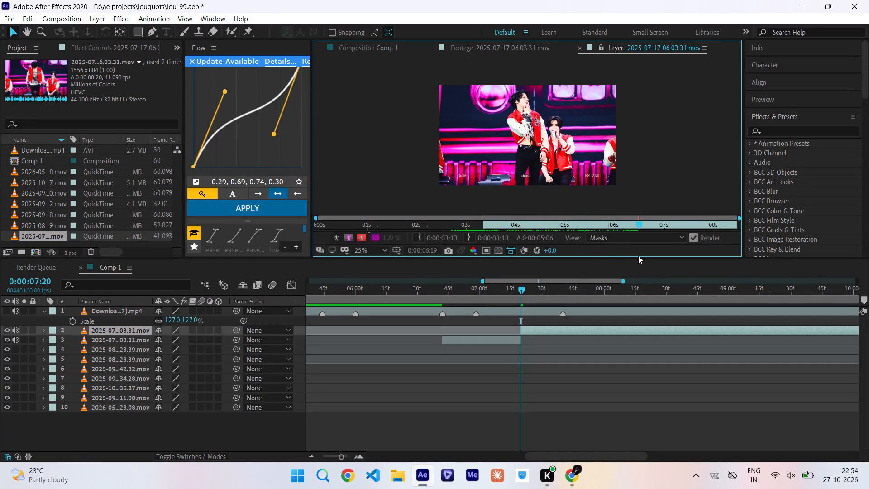
{"action": "left_click_drag", "start_coordinate": [638, 256], "coordinate": [681, 268]}
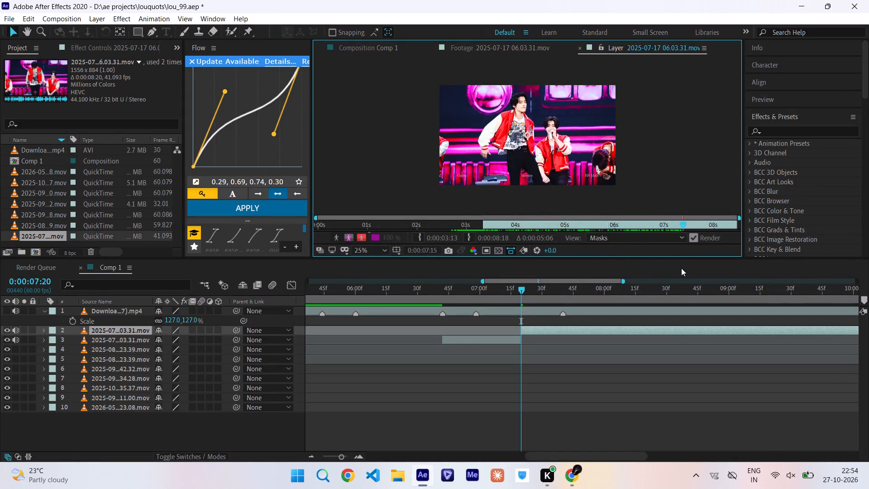
{"action": "left_click_drag", "start_coordinate": [681, 268], "coordinate": [645, 271]}
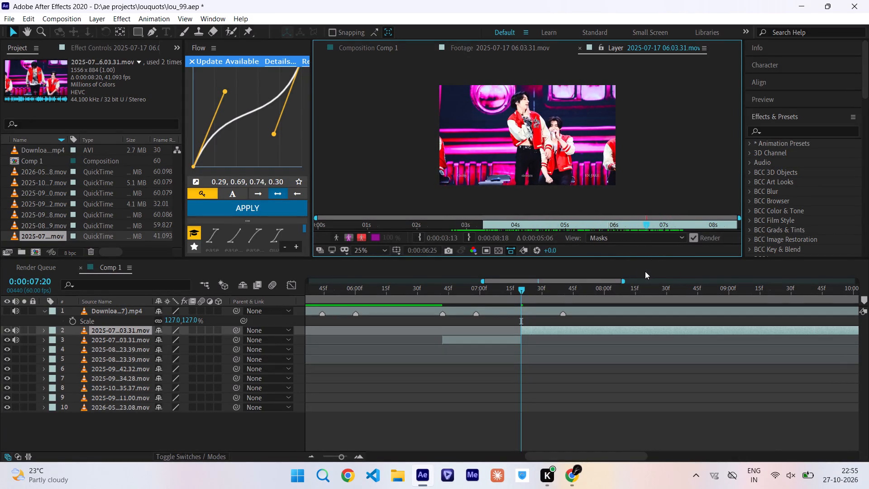
{"action": "left_click_drag", "start_coordinate": [645, 271], "coordinate": [645, 272]}
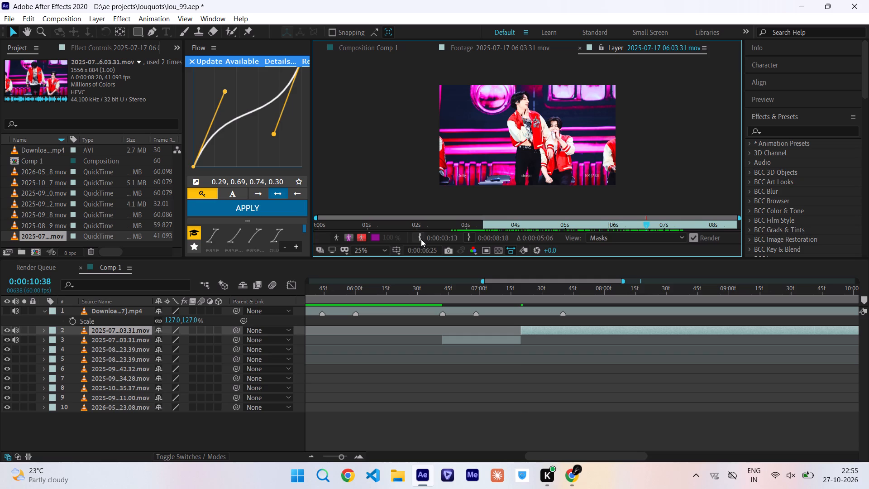
{"action": "left_click", "coordinate": [421, 239]}
Move the second 2025-07-17 06.03.31.mov part to start at the 0:00:06:58 marker and cut off everything after the 0:00:07:40 marker.
{"action": "left_click_drag", "start_coordinate": [545, 330], "coordinate": [513, 336]}
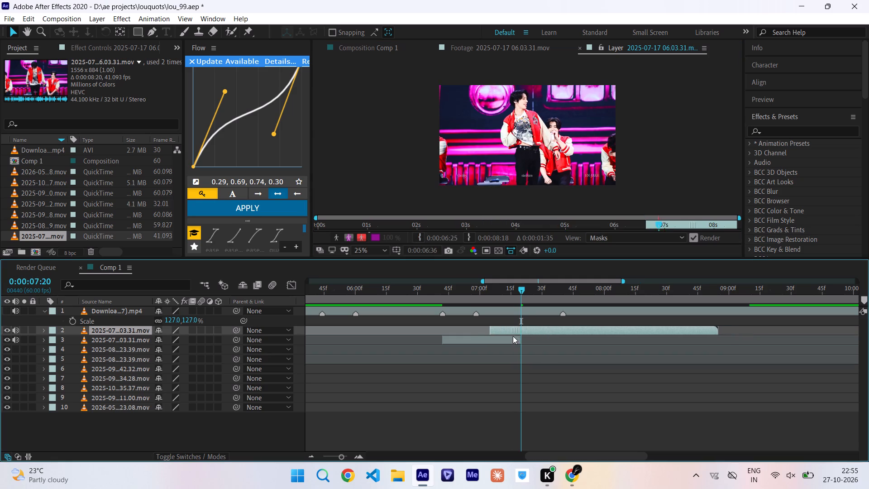
{"action": "left_click_drag", "start_coordinate": [513, 336], "coordinate": [499, 336]}
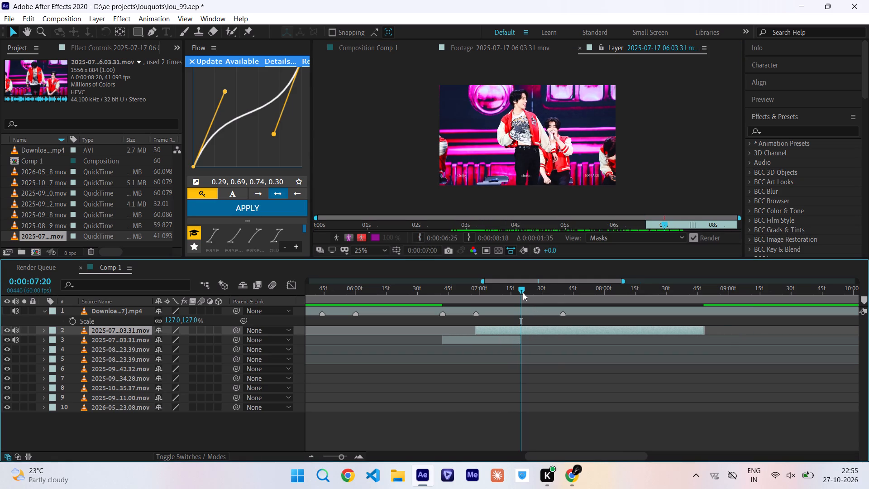
{"action": "left_click_drag", "start_coordinate": [523, 292], "coordinate": [565, 332]}
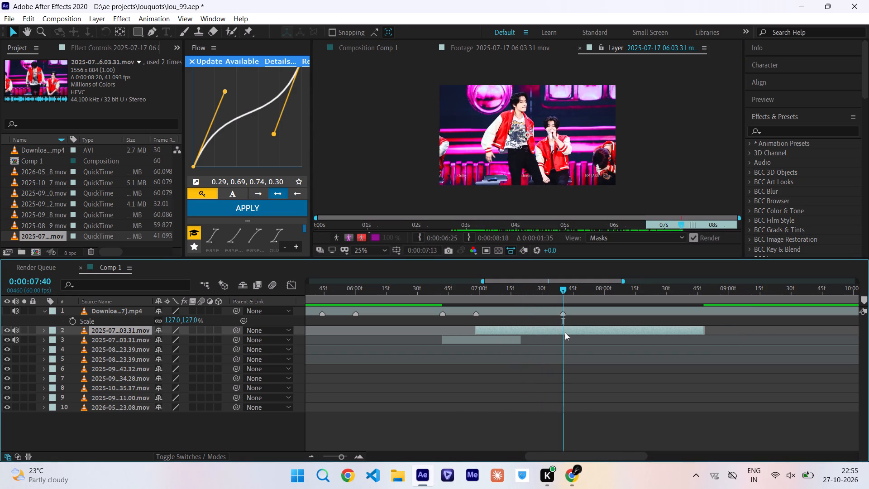
{"action": "key", "text": "ctrl+shift+d"}
{"action": "key", "text": "Delete"}
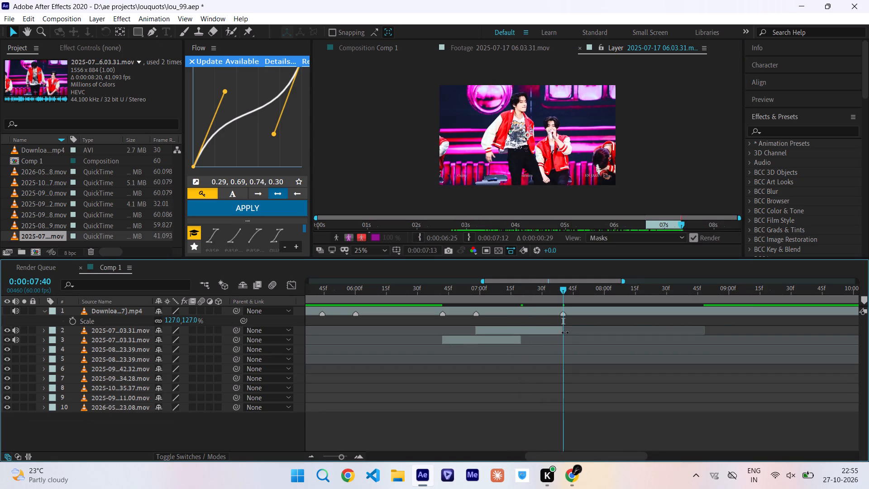
Return to the Comp 1 view and mute the audio of both 2025-07-17 06.03.31.mov layers.
{"action": "left_click", "coordinate": [370, 50]}
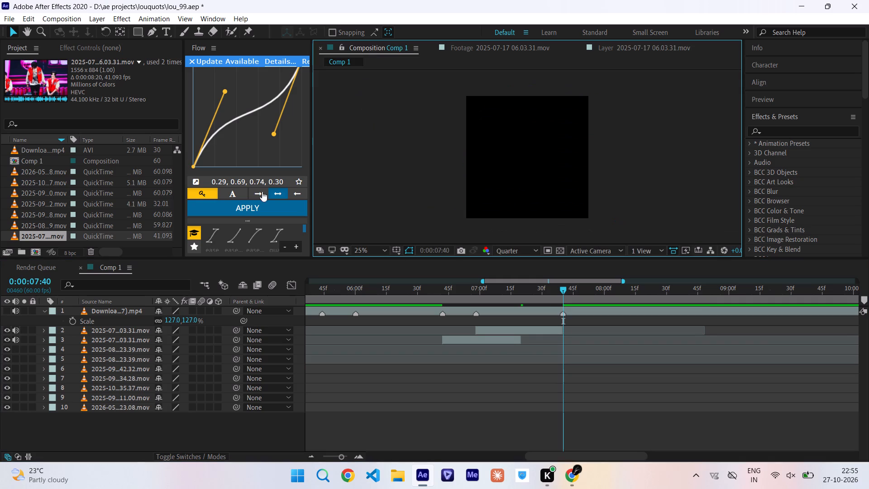
{"action": "left_click_drag", "start_coordinate": [16, 330], "coordinate": [16, 340]}
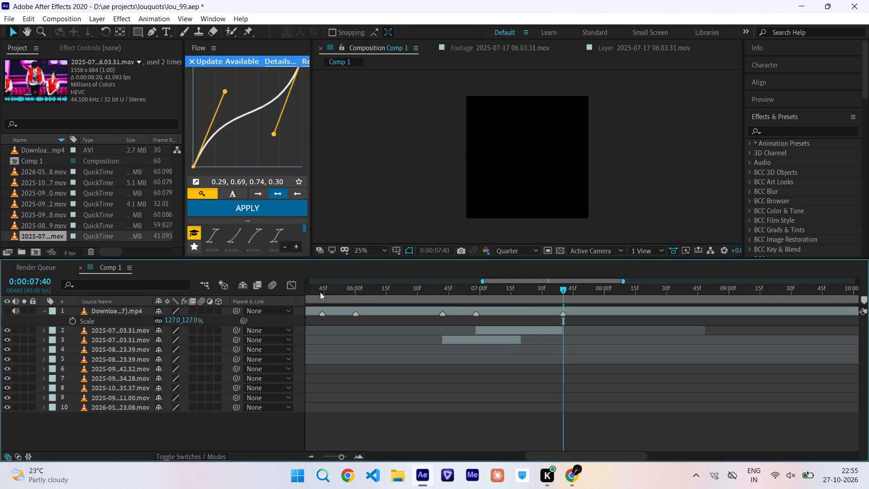
Scrub through the new clips, play Comp 1 from 0:00:00:00 to check the edit and save the project.
{"action": "left_click_drag", "start_coordinate": [416, 294], "coordinate": [480, 307]}
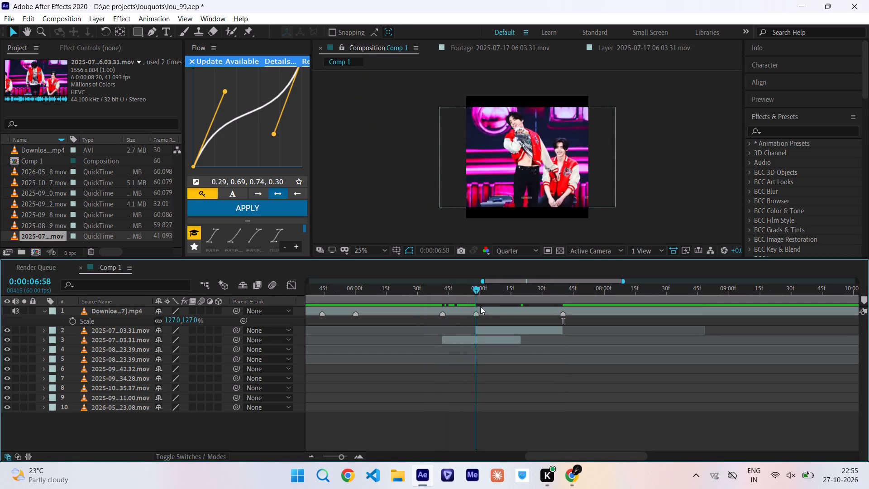
{"action": "left_click_drag", "start_coordinate": [480, 307], "coordinate": [351, 348]}
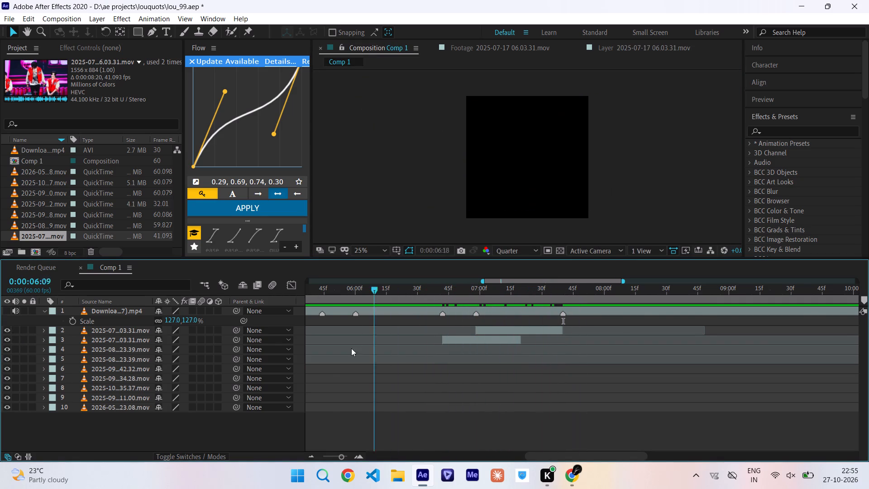
{"action": "left_click_drag", "start_coordinate": [351, 348], "coordinate": [144, 371]}
{"action": "key", "text": "space"}
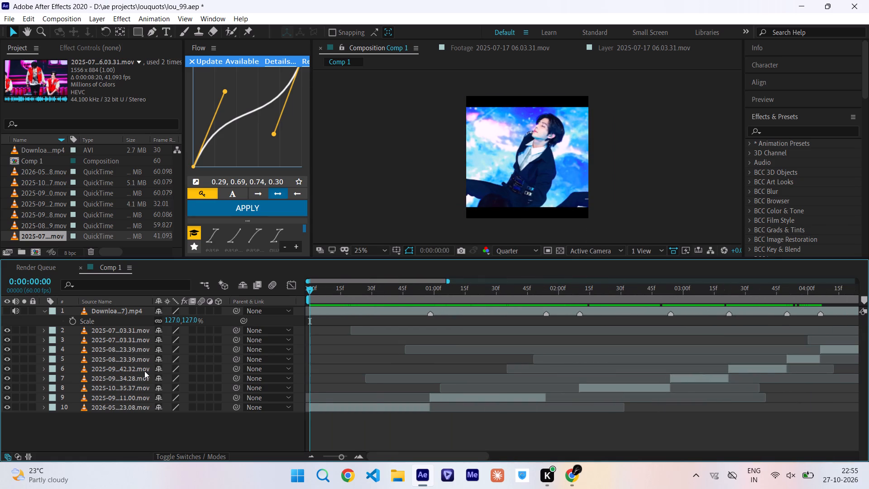
{"action": "key", "text": "ctrl+s"}
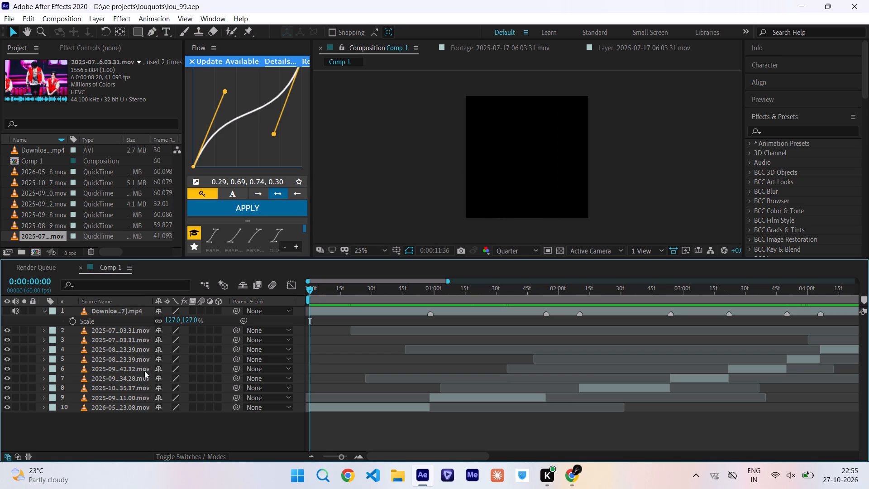
Place the Comp 1 playhead at the 0:00:04:48 marker, where the 2025-08-13 03.23.39.mov clip ends.
{"action": "scroll", "coordinate": [622, 408], "scroll_direction": "left", "scroll_amount": 1}
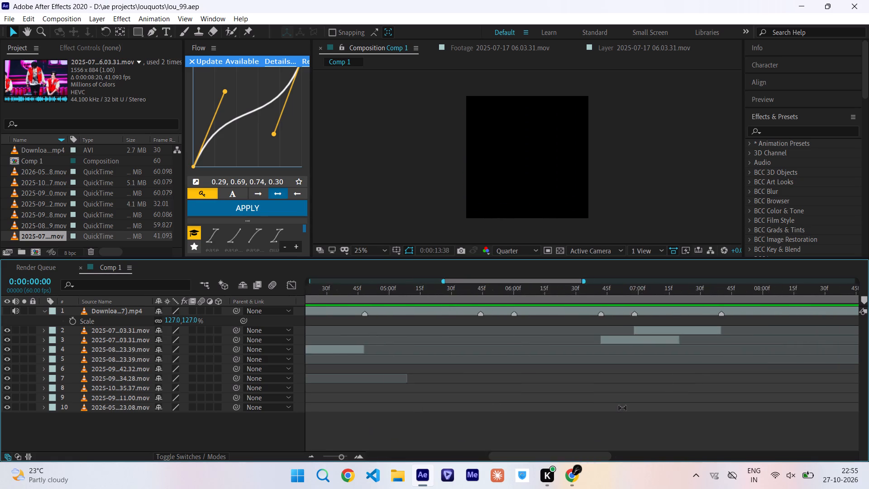
{"action": "scroll", "coordinate": [622, 408], "scroll_direction": "left", "scroll_amount": 2}
{"action": "left_click_drag", "start_coordinate": [548, 293], "coordinate": [588, 307]}
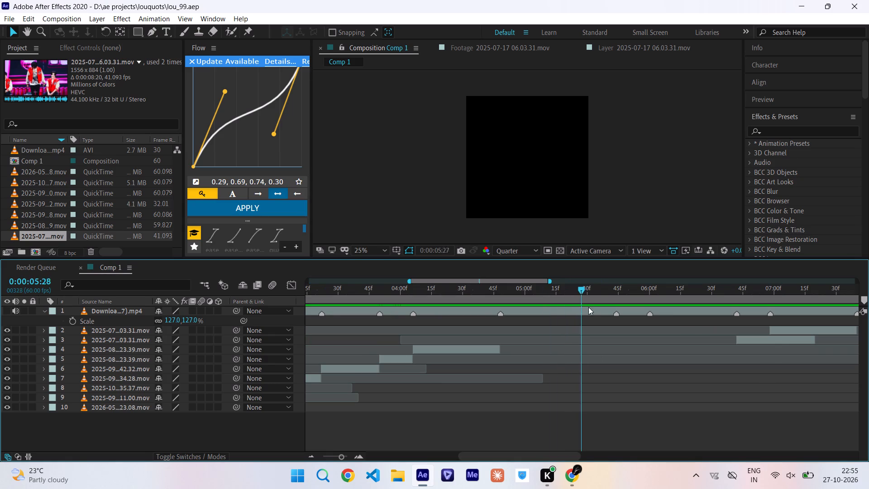
{"action": "left_click_drag", "start_coordinate": [588, 307], "coordinate": [501, 329]}
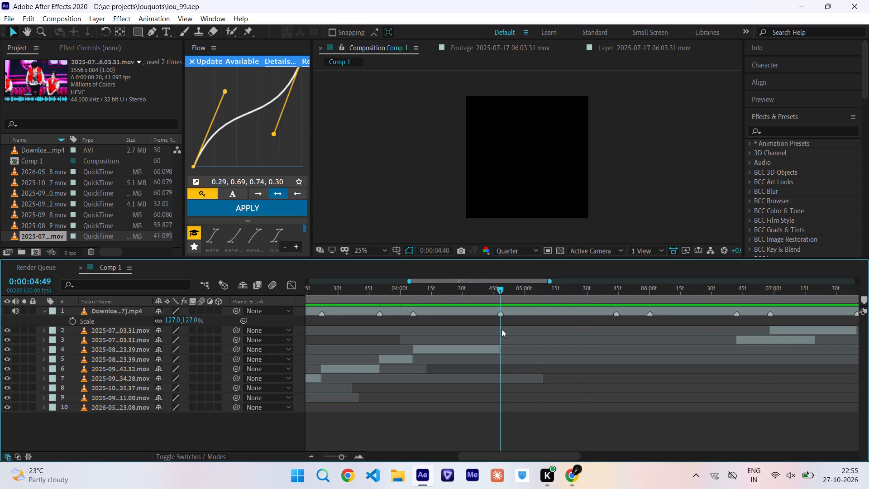
{"action": "left_click_drag", "start_coordinate": [501, 329], "coordinate": [500, 332]}
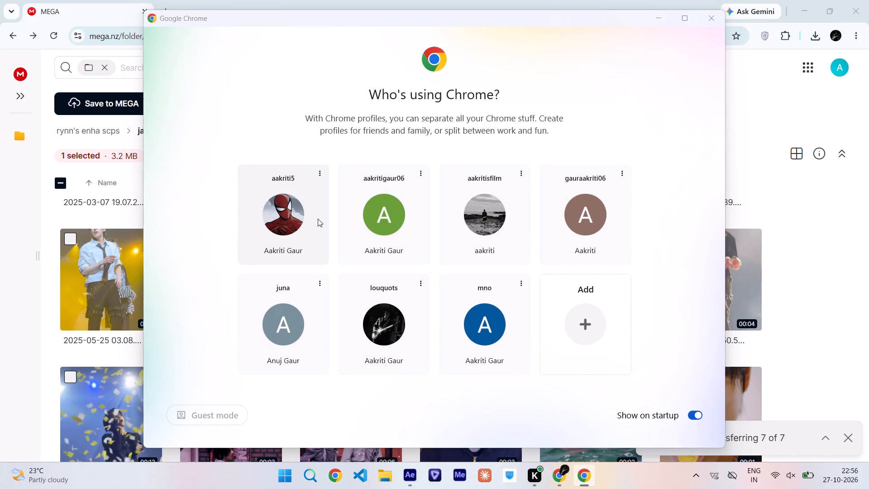
{"action": "type", "text": "pi"}
{"action": "key", "text": "b"}
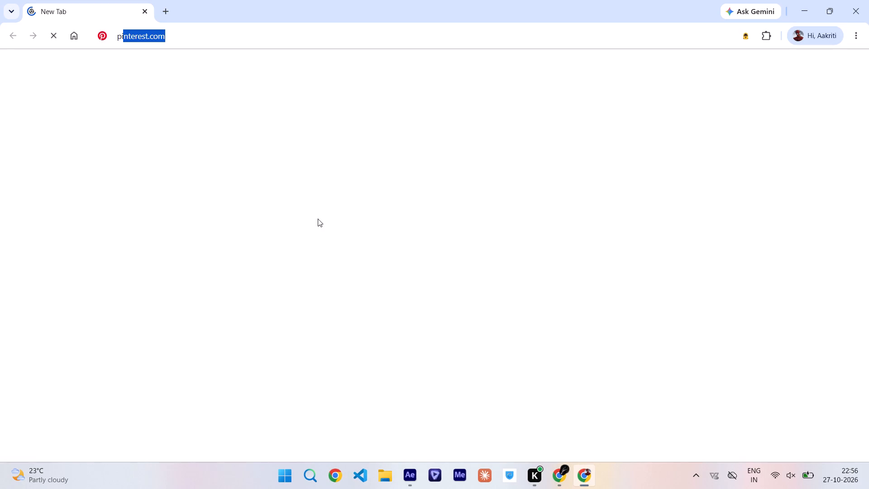
{"action": "key", "text": "BackSpace"}
{"action": "type", "text": "n'"}
{"action": "key", "text": "BackSpace"}
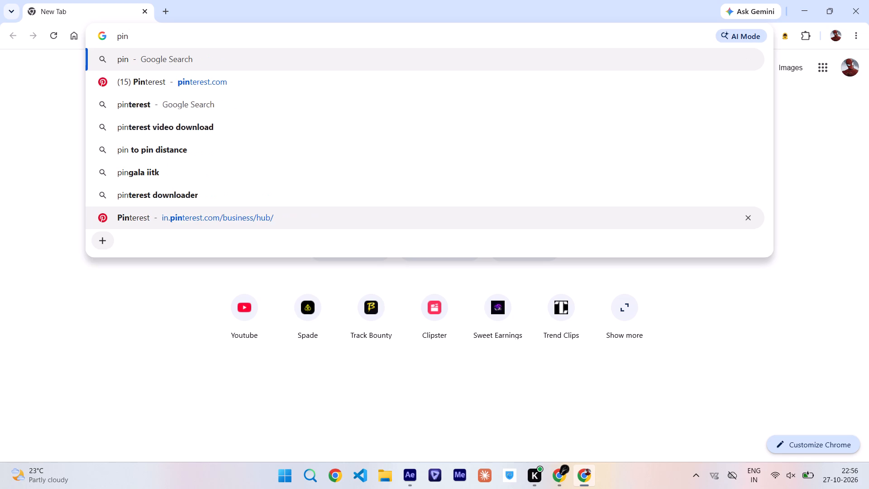
{"action": "key", "text": "t"}
{"action": "key", "text": "Return"}
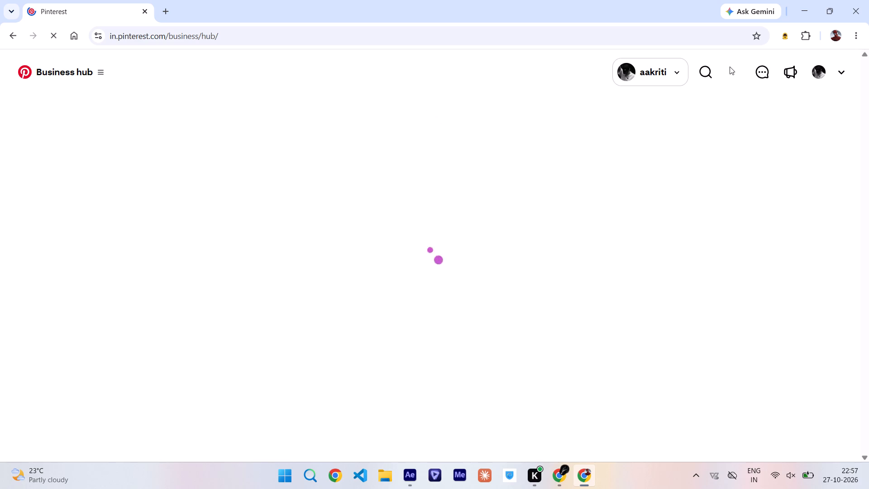
Search Pinterest for "jake enhypen no doubt".
{"action": "left_click", "coordinate": [711, 69]}
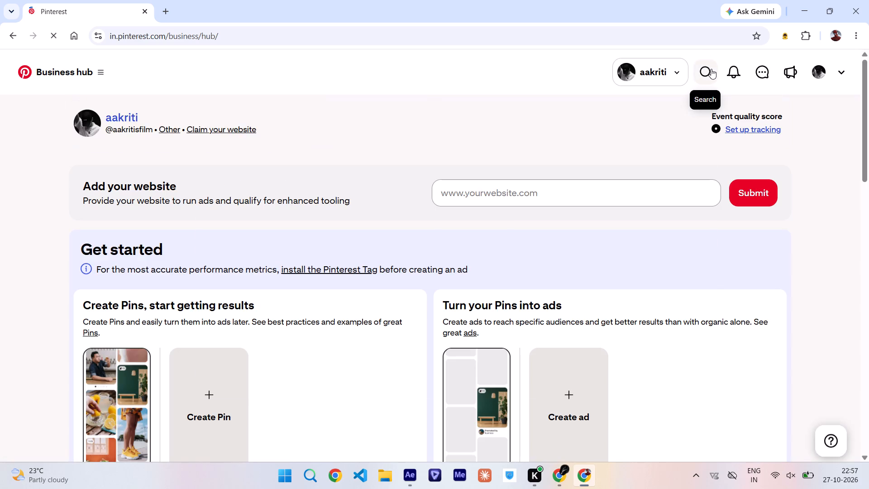
{"action": "left_click", "coordinate": [359, 76]}
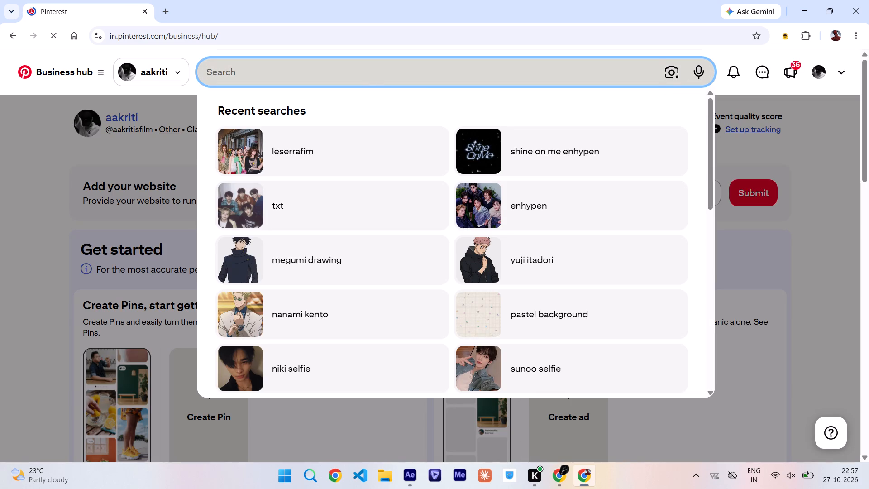
{"action": "type", "text": "jake"}
{"action": "key", "text": "space"}
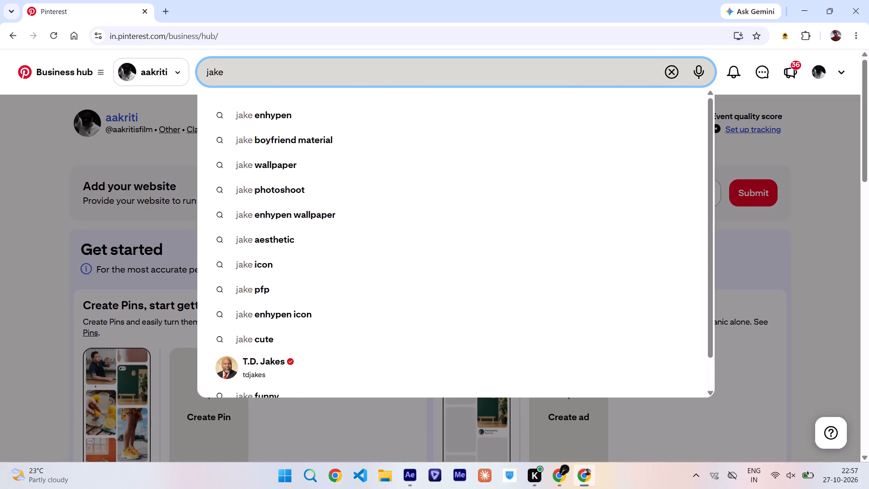
{"action": "type", "text": "enhypen no"}
{"action": "key", "text": "space"}
{"action": "type", "text": "doubt"}
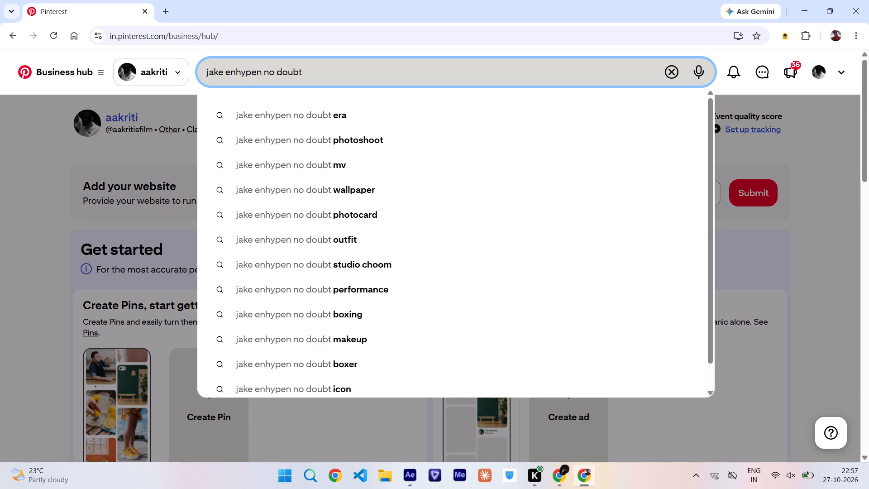
{"action": "key", "text": "Return"}
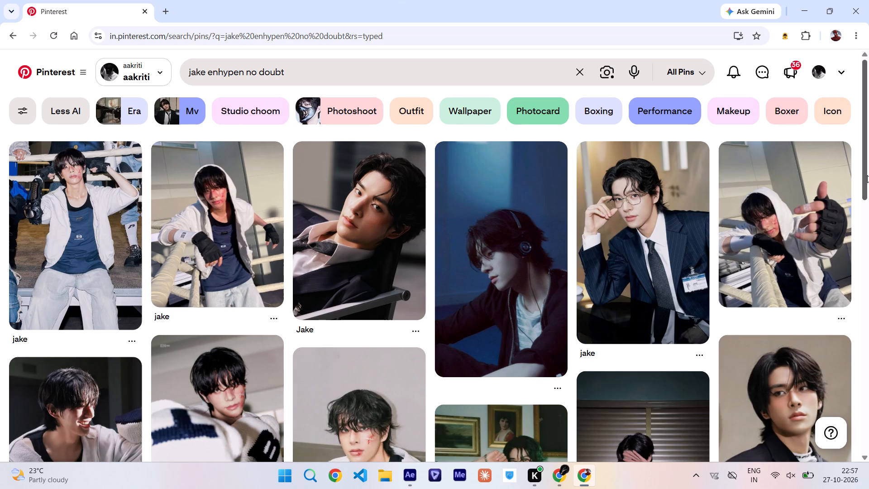
Look through the search results for Jake photos from the No Doubt era that suit the edit.
{"action": "scroll", "coordinate": [867, 175], "scroll_direction": "right", "scroll_amount": 4}
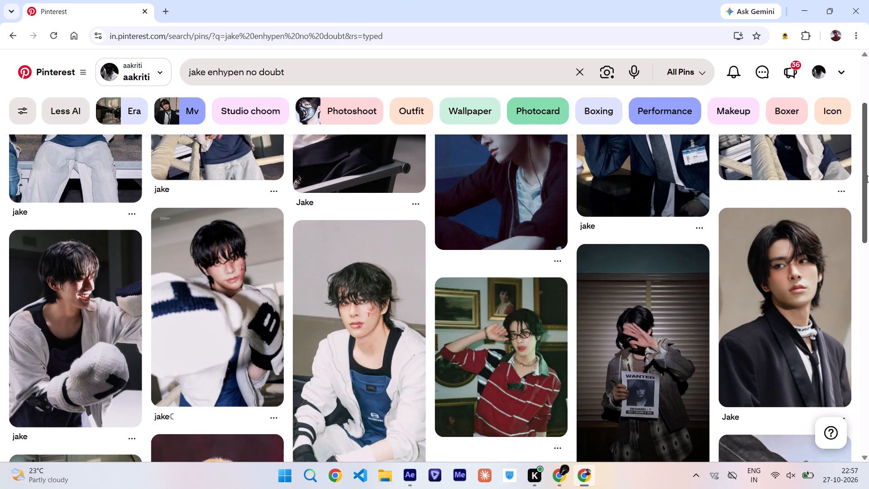
{"action": "scroll", "coordinate": [867, 175], "scroll_direction": "down", "scroll_amount": 7}
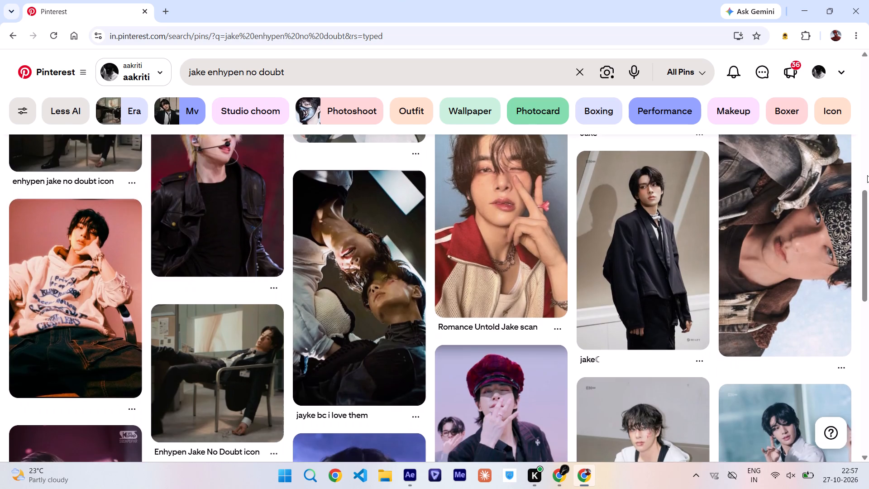
{"action": "scroll", "coordinate": [867, 175], "scroll_direction": "down", "scroll_amount": 3}
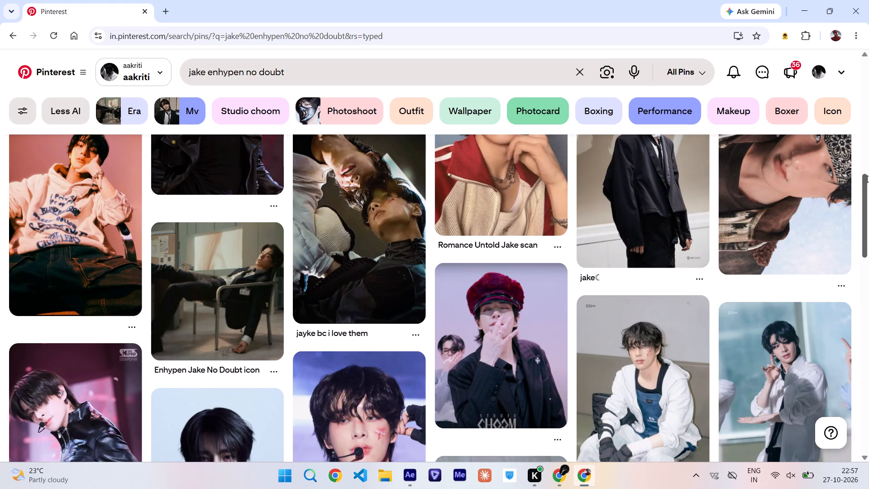
{"action": "scroll", "coordinate": [867, 175], "scroll_direction": "up", "scroll_amount": 5}
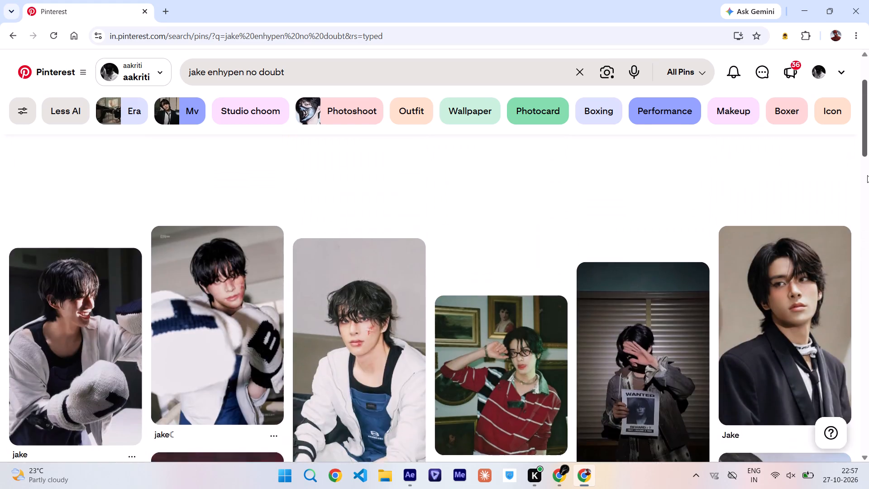
{"action": "scroll", "coordinate": [867, 175], "scroll_direction": "down", "scroll_amount": 8}
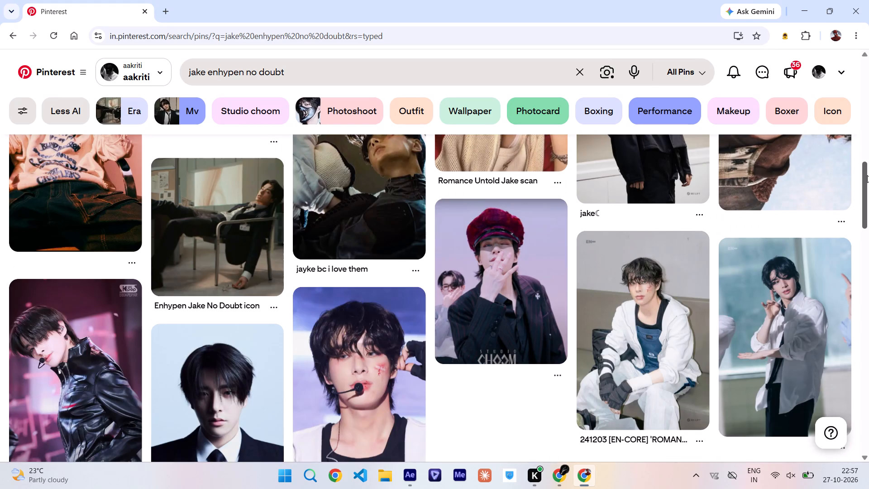
{"action": "scroll", "coordinate": [867, 175], "scroll_direction": "up", "scroll_amount": 13}
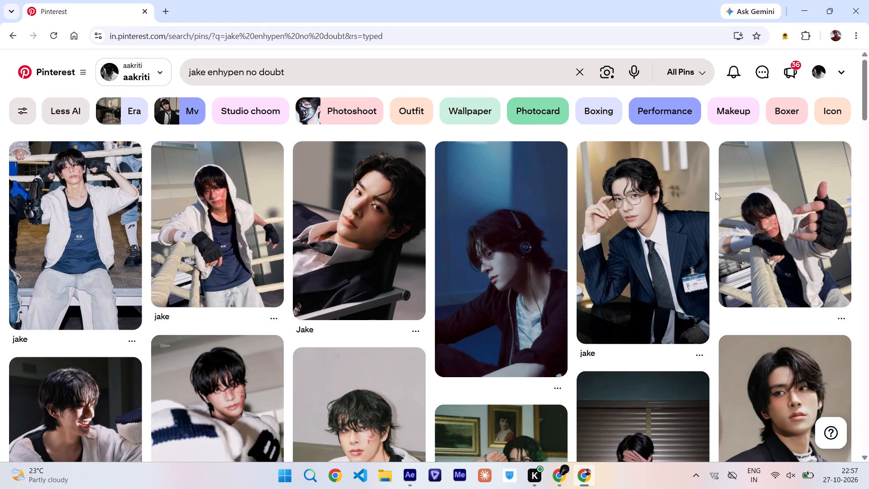
{"action": "scroll", "coordinate": [716, 192], "scroll_direction": "right", "scroll_amount": 1}
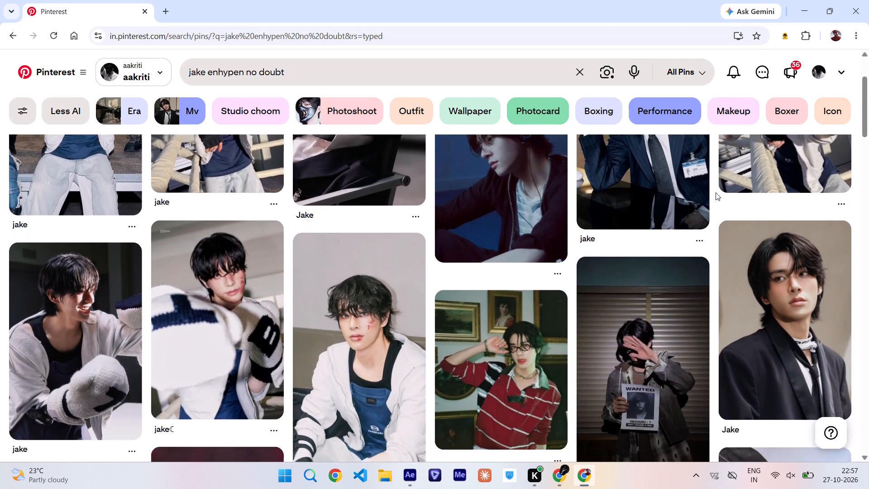
{"action": "scroll", "coordinate": [716, 192], "scroll_direction": "right", "scroll_amount": 1}
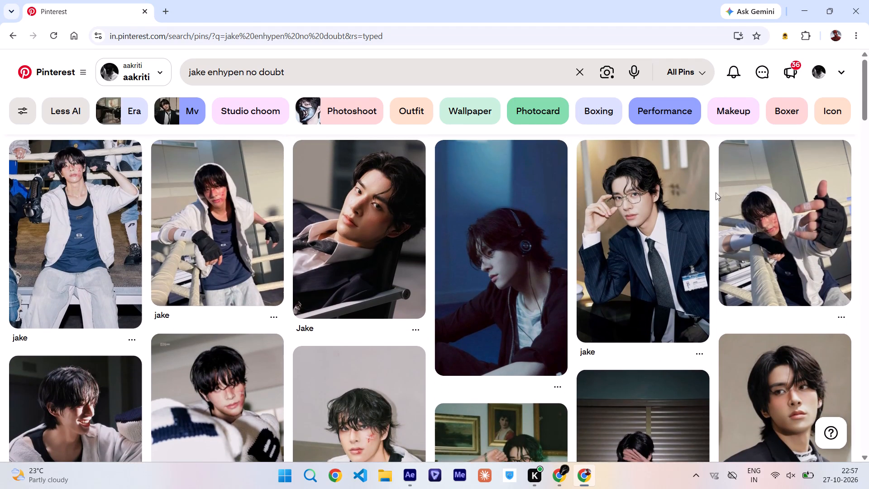
{"action": "scroll", "coordinate": [716, 192], "scroll_direction": "right", "scroll_amount": 1}
Download the two pin images of Jake in the white hood at the boxing ring and check the recent downloads.
{"action": "left_click", "coordinate": [277, 315]}
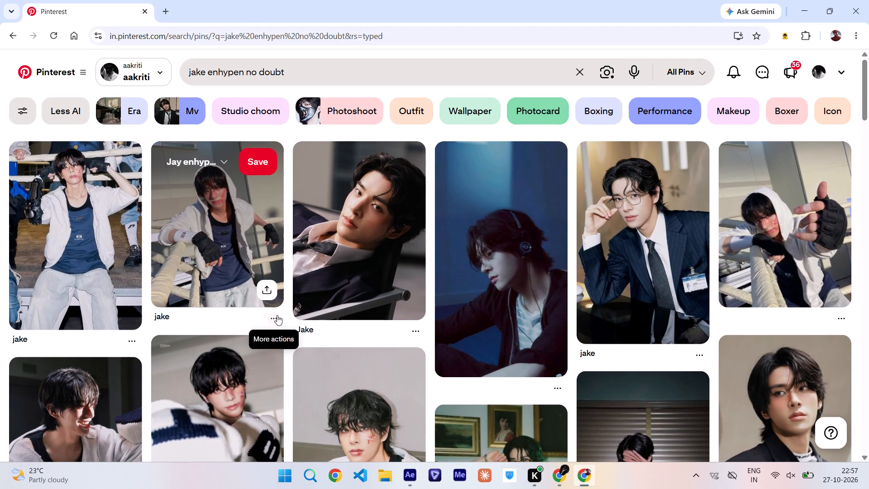
{"action": "left_click", "coordinate": [261, 393]}
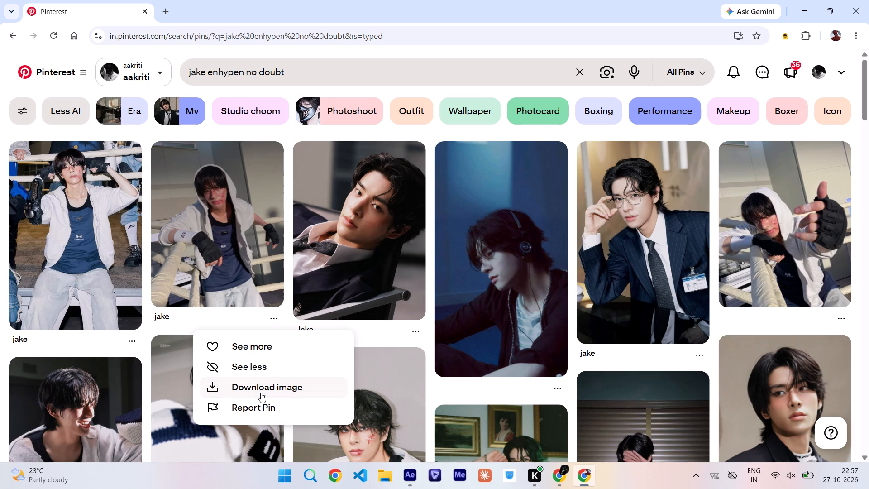
{"action": "left_click", "coordinate": [845, 321]}
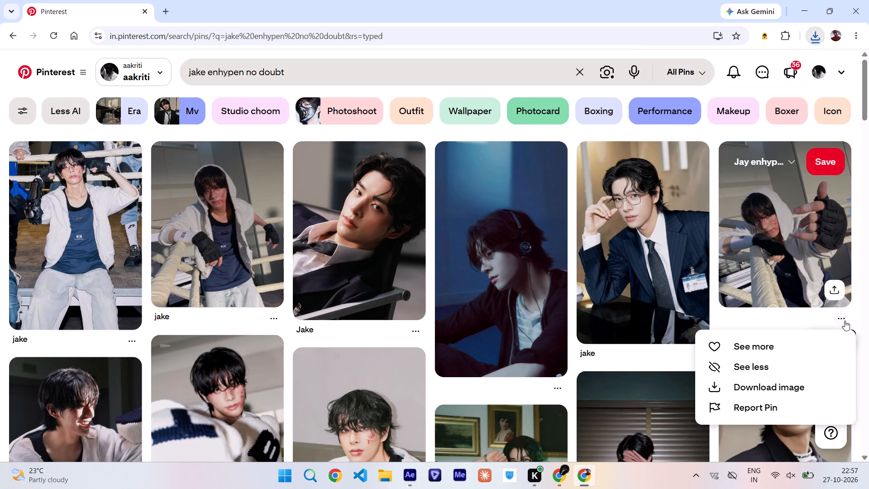
{"action": "left_click", "coordinate": [757, 388]}
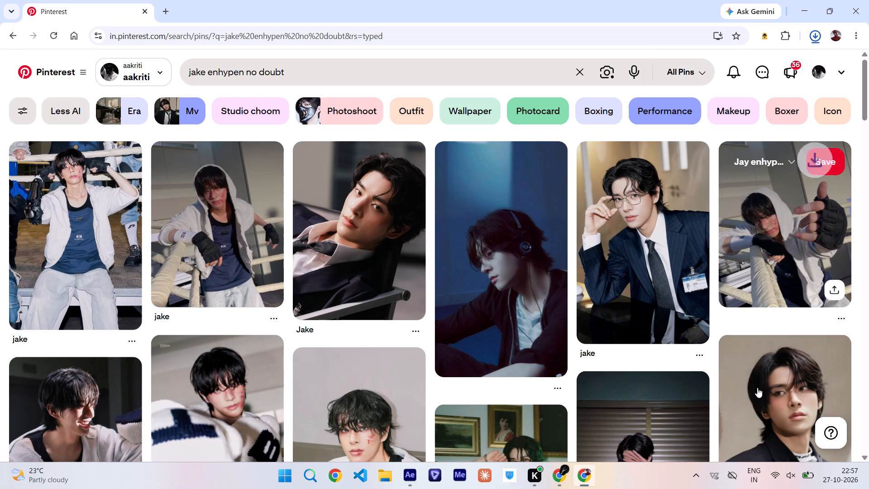
{"action": "left_click", "coordinate": [813, 42]}
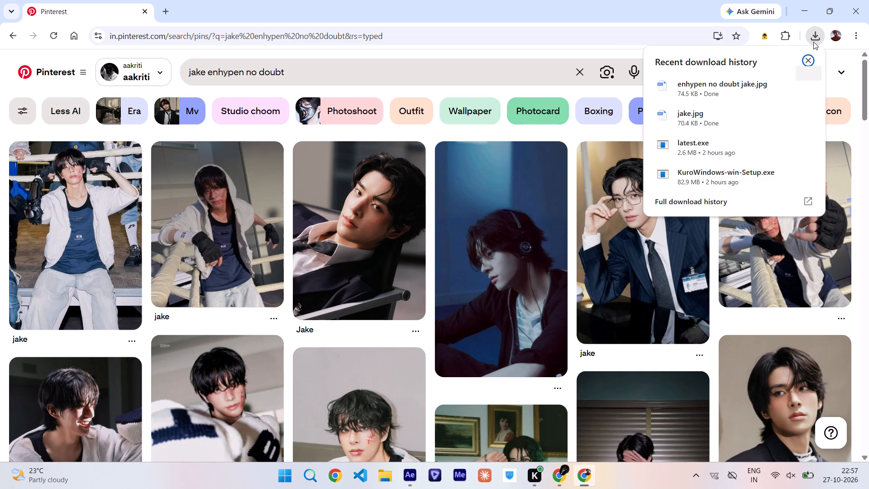
{"action": "left_click", "coordinate": [813, 42]}
{"action": "left_click", "coordinate": [416, 470]}
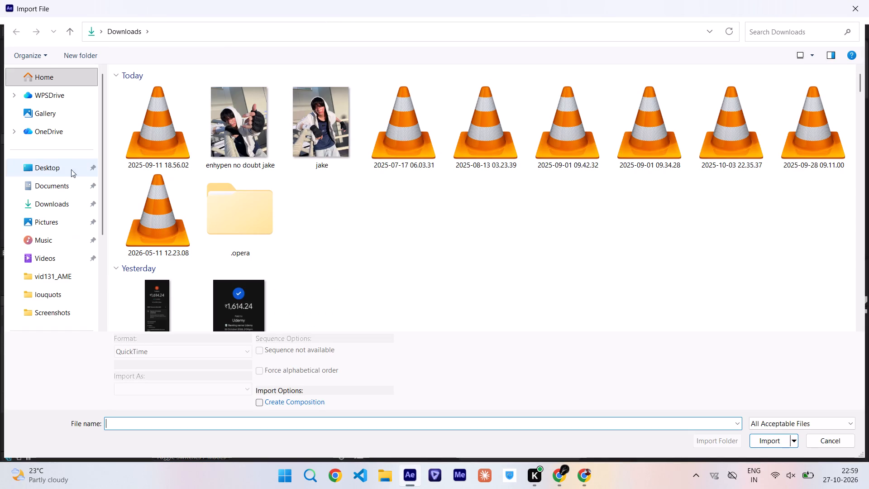
{"action": "double_click", "coordinate": [151, 122]}
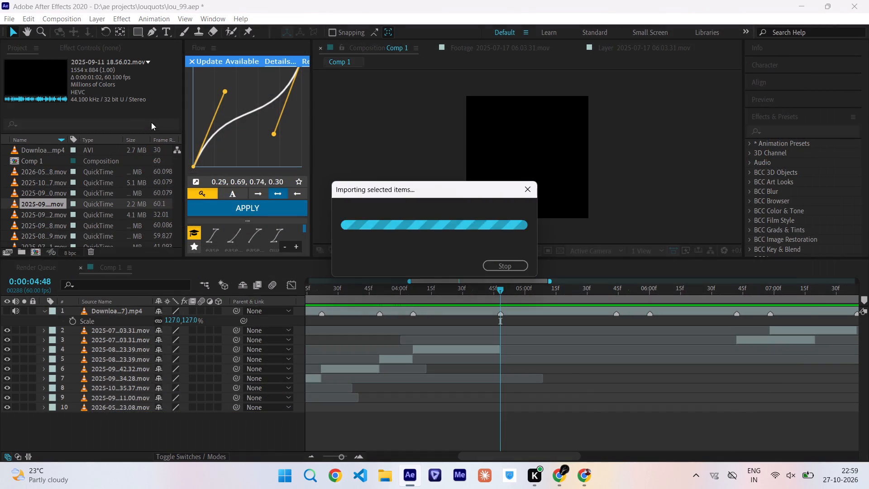
Review the boxing footage and place it in Comp 1 from the 0:00:04:48 marker, below the two 2025-07-17 layers, scrubbing through to the 0:00:05:44 marker.
{"action": "double_click", "coordinate": [42, 201]}
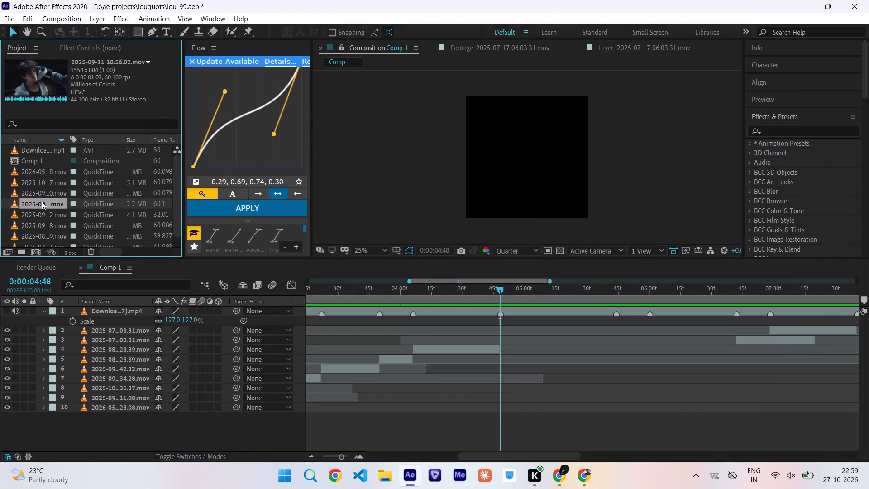
{"action": "left_click_drag", "start_coordinate": [318, 225], "coordinate": [359, 234]}
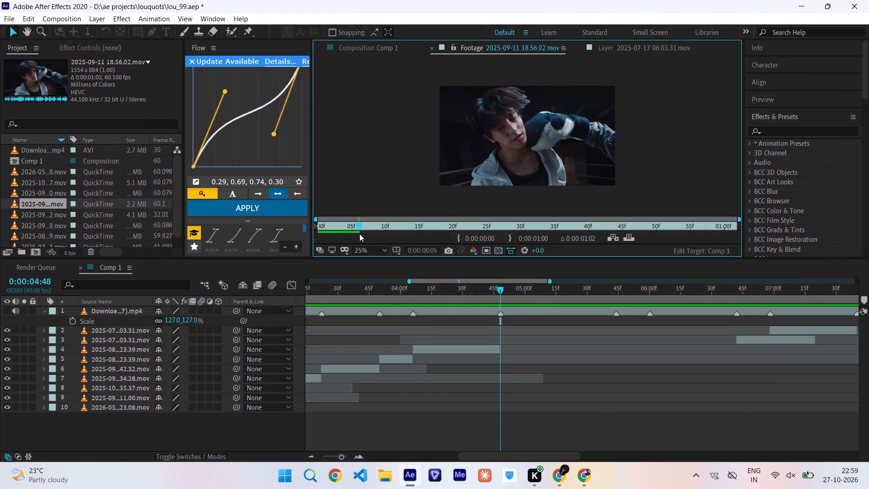
{"action": "left_click_drag", "start_coordinate": [359, 234], "coordinate": [443, 238]}
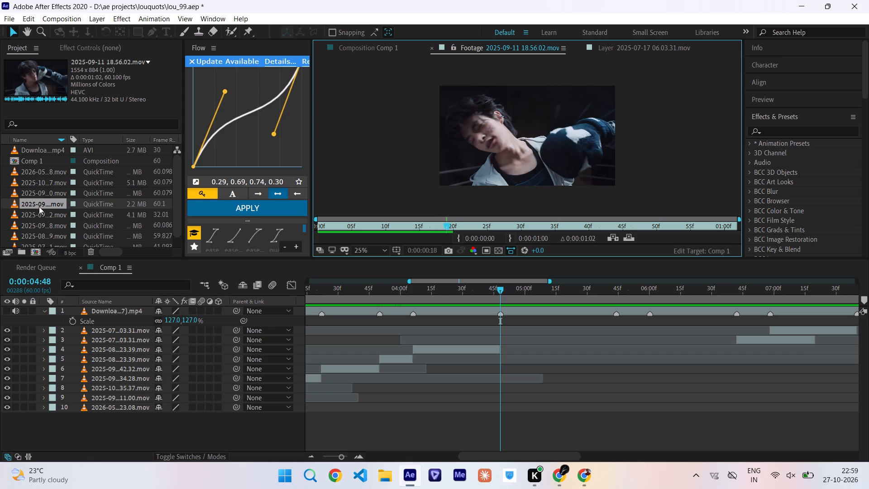
{"action": "left_click_drag", "start_coordinate": [37, 204], "coordinate": [500, 345]}
{"action": "left_click_drag", "start_coordinate": [499, 292], "coordinate": [519, 298]}
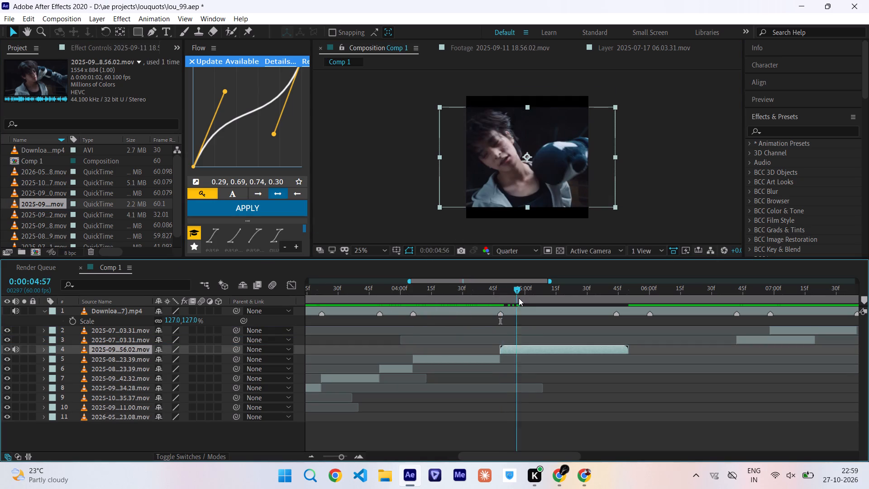
{"action": "left_click_drag", "start_coordinate": [519, 298], "coordinate": [584, 303]}
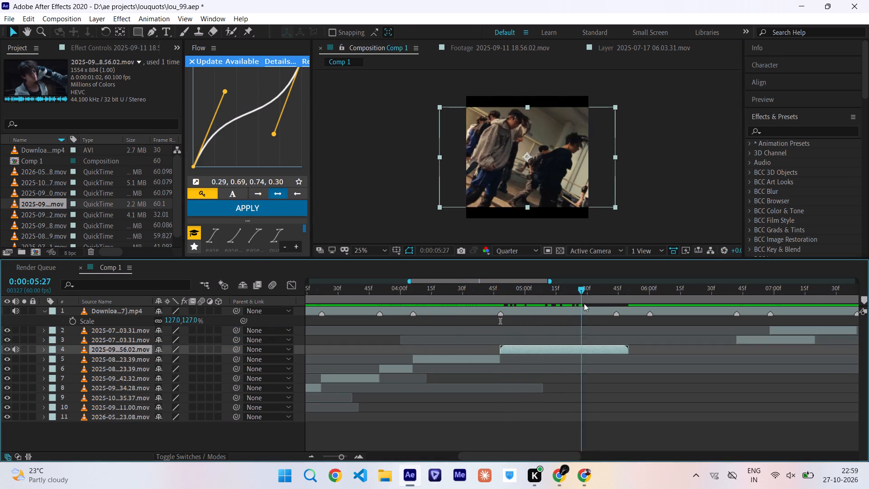
{"action": "left_click_drag", "start_coordinate": [584, 303], "coordinate": [589, 312]}
{"action": "left_click_drag", "start_coordinate": [589, 312], "coordinate": [615, 331]}
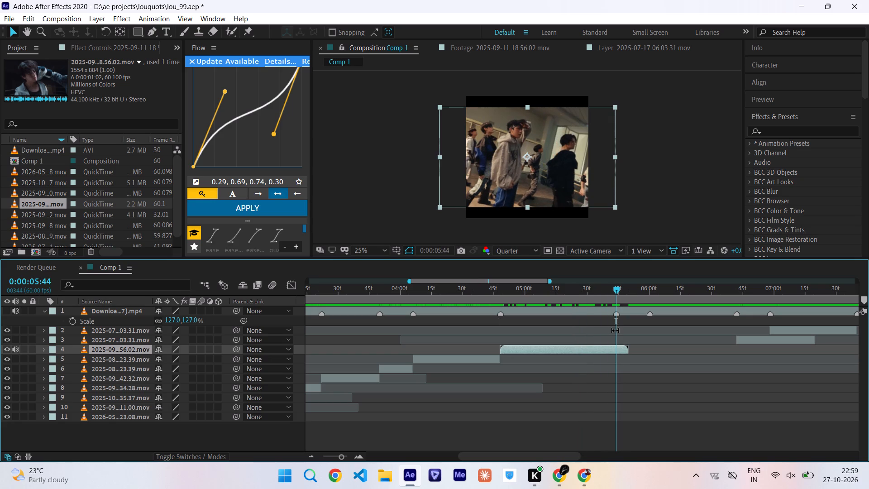
Import the two white-hood images, jake and enhypen no doubt jake, from Downloads as footage.
{"action": "double_click", "coordinate": [5, 219]}
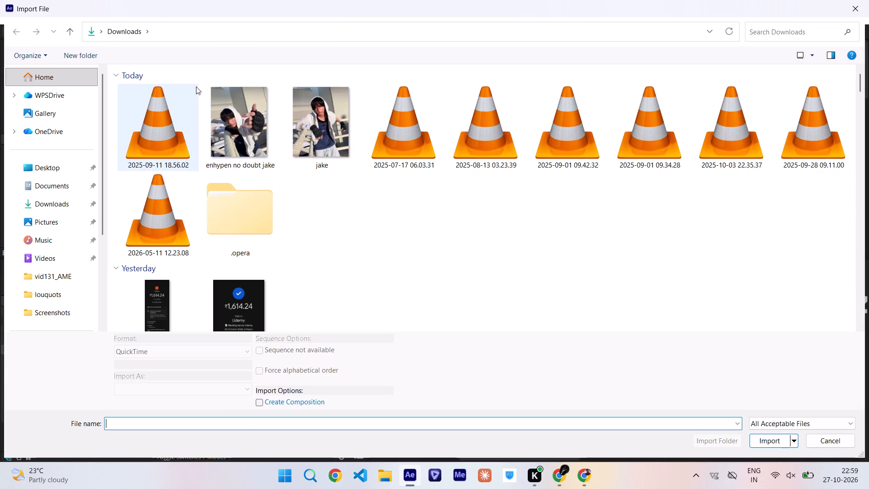
{"action": "left_click_drag", "start_coordinate": [352, 176], "coordinate": [267, 128]}
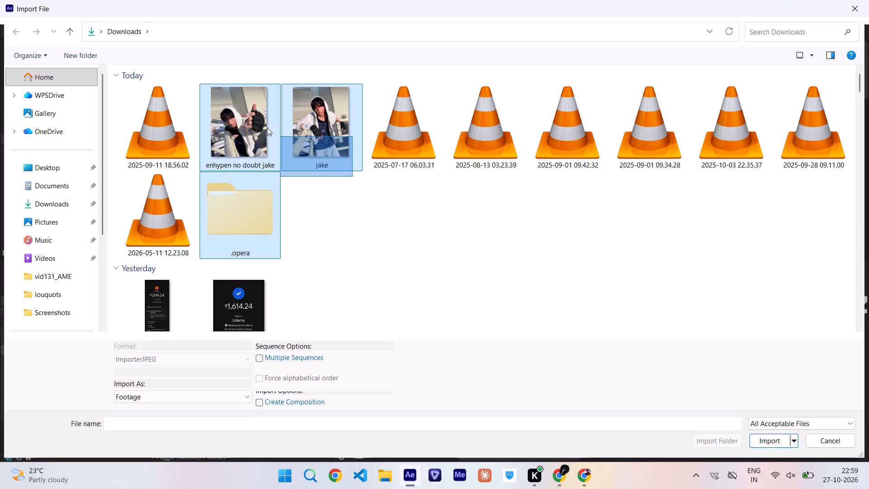
{"action": "left_click_drag", "start_coordinate": [267, 128], "coordinate": [263, 125]}
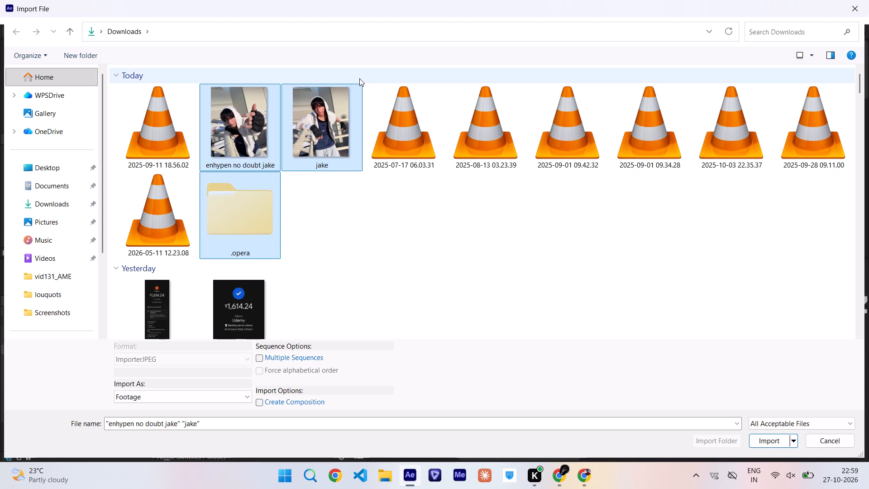
{"action": "left_click_drag", "start_coordinate": [362, 84], "coordinate": [325, 99]}
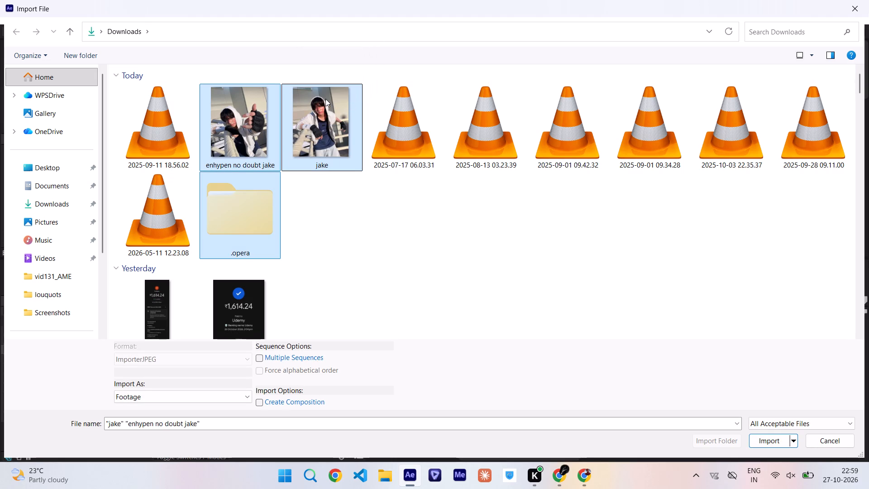
{"action": "left_click", "coordinate": [365, 235]}
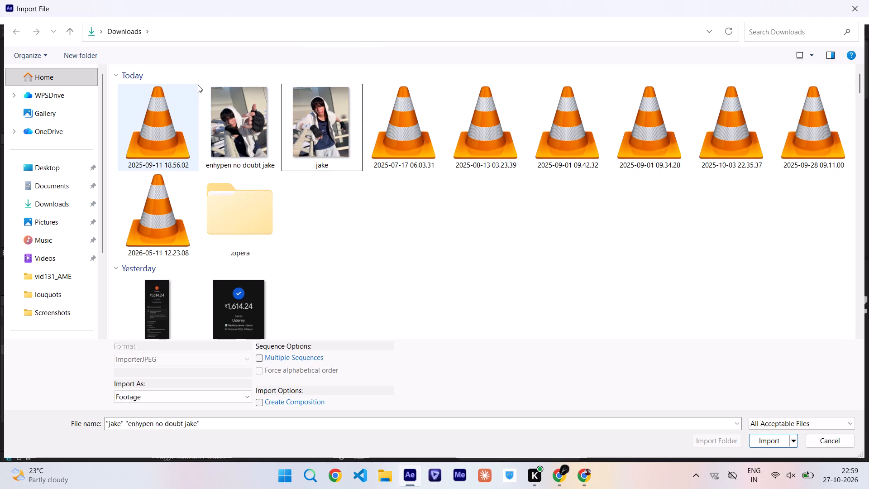
{"action": "left_click_drag", "start_coordinate": [199, 85], "coordinate": [313, 139]}
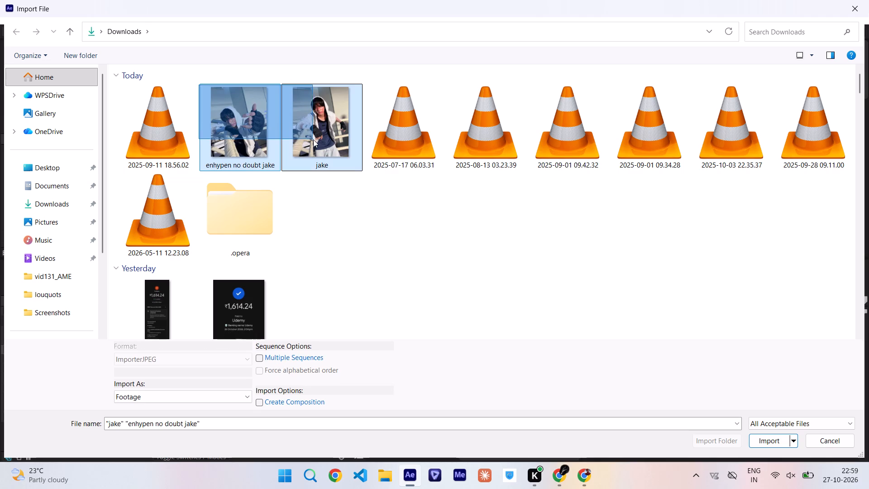
{"action": "left_click_drag", "start_coordinate": [313, 139], "coordinate": [313, 140]}
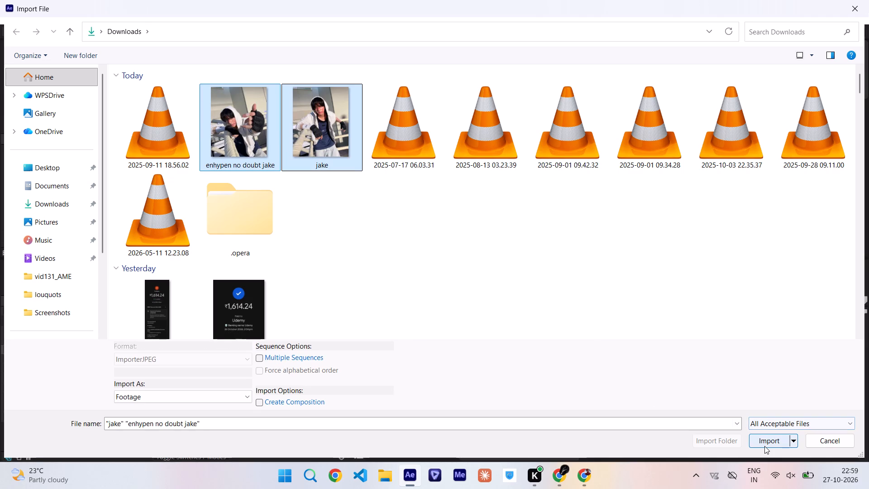
{"action": "left_click", "coordinate": [764, 446]}
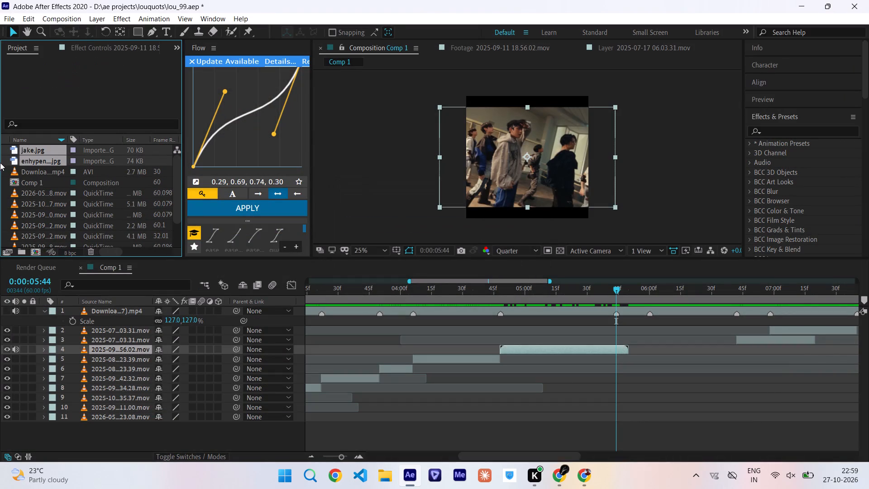
Add jake.jpg above the boxing clip at the 0:00:05:44 marker, split it at 0:00:06:00 and delete the remainder.
{"action": "left_click", "coordinate": [7, 170]}
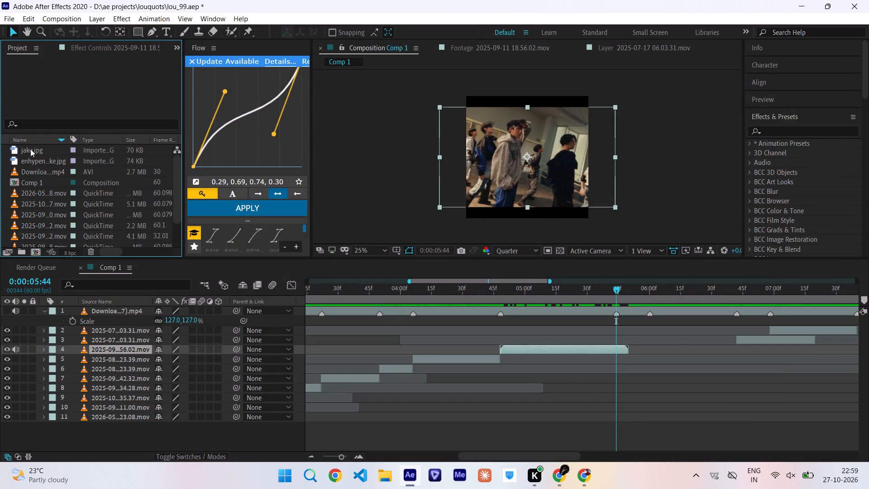
{"action": "left_click_drag", "start_coordinate": [30, 149], "coordinate": [613, 342]}
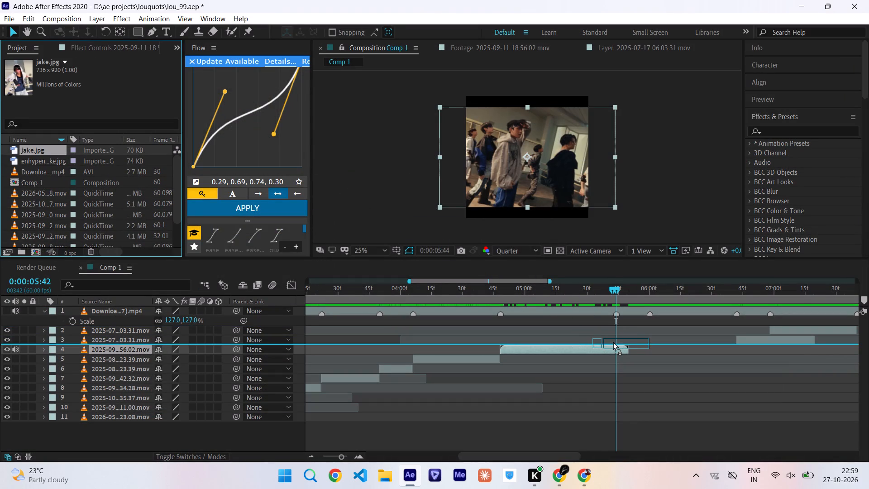
{"action": "left_click_drag", "start_coordinate": [613, 342], "coordinate": [616, 341]}
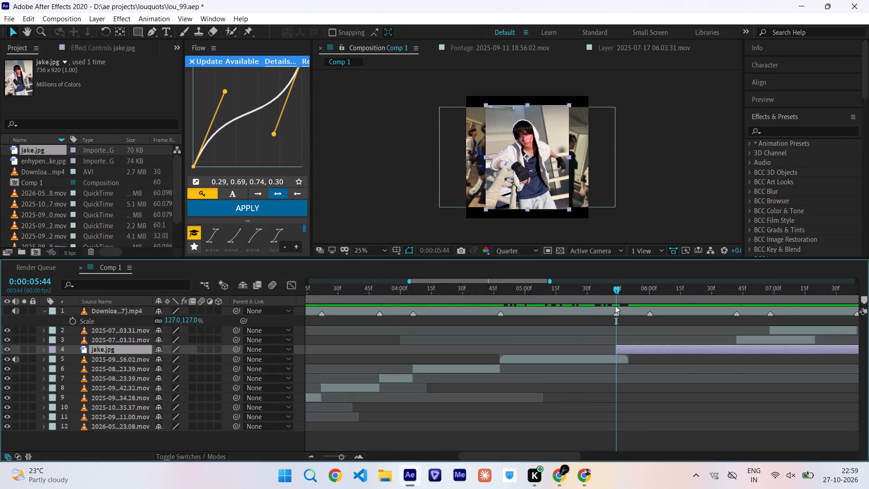
{"action": "left_click_drag", "start_coordinate": [615, 297], "coordinate": [642, 302]}
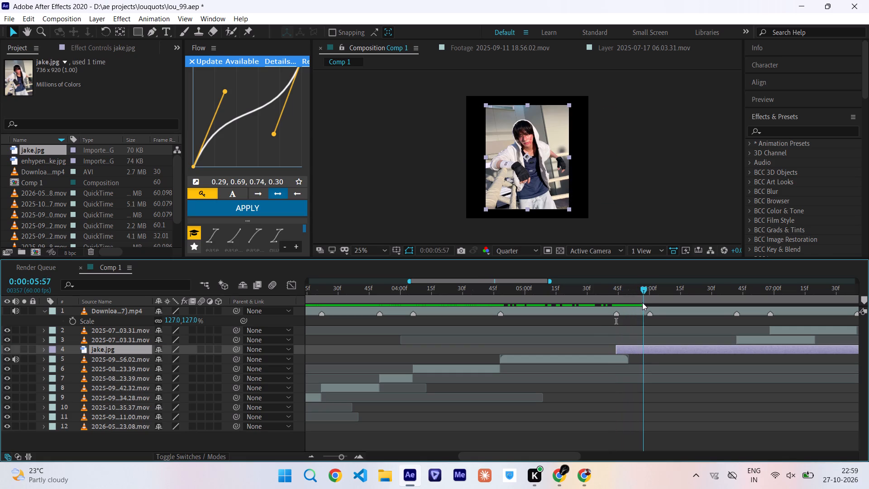
{"action": "left_click_drag", "start_coordinate": [642, 302], "coordinate": [649, 328]}
{"action": "key", "text": "ctrl+shift+d"}
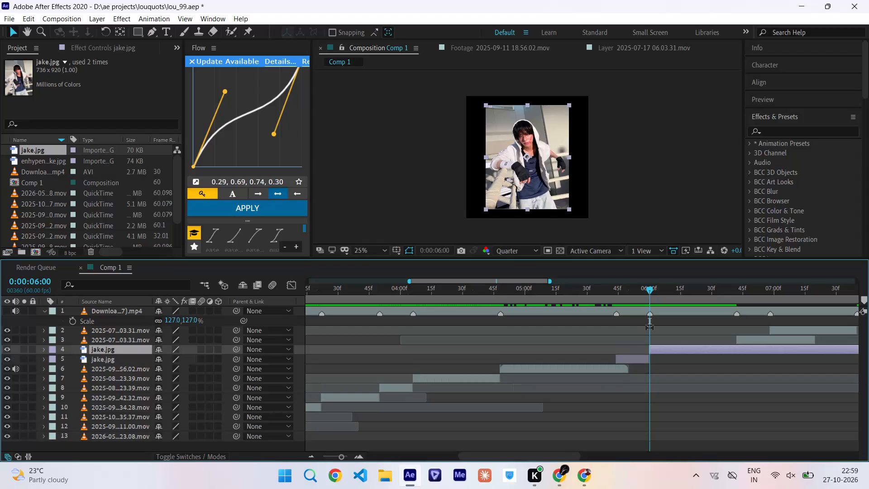
{"action": "key", "text": "Delete"}
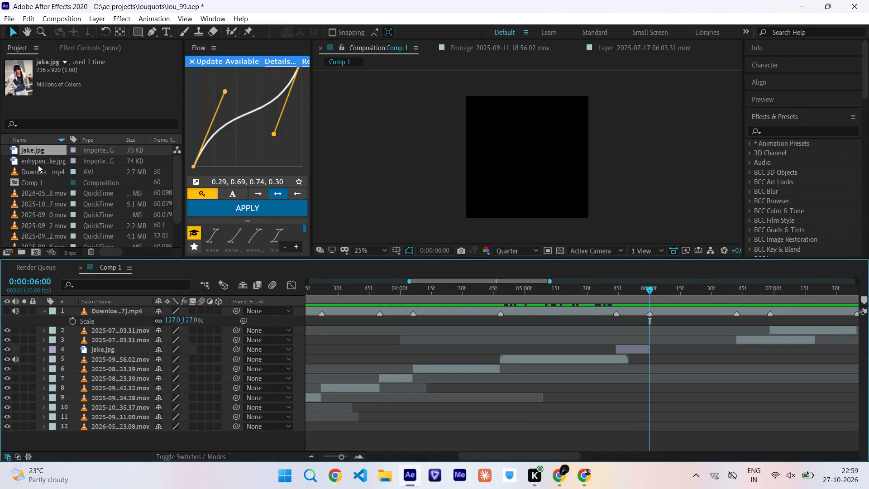
Add the enhypen no doubt jake image above jake.jpg at the 0:00:06:00 marker, split it at 0:00:06:42 and delete the remainder.
{"action": "left_click_drag", "start_coordinate": [37, 164], "coordinate": [649, 344]}
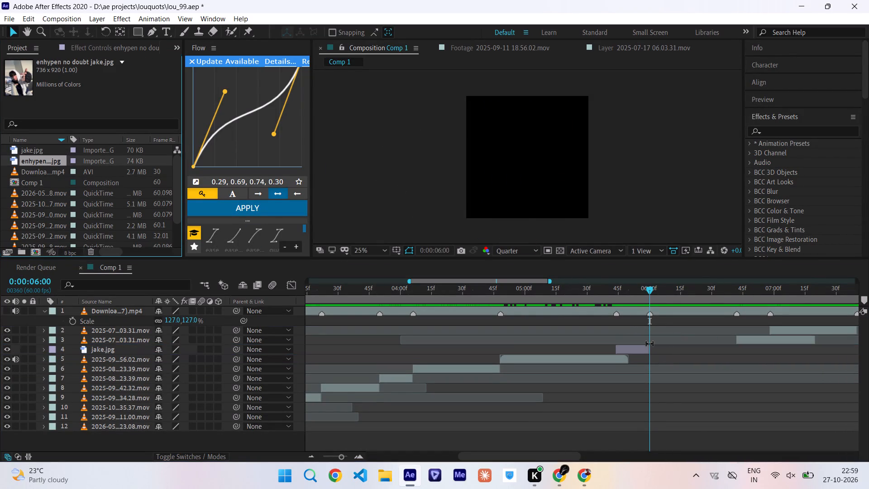
{"action": "left_click_drag", "start_coordinate": [650, 288], "coordinate": [725, 320]}
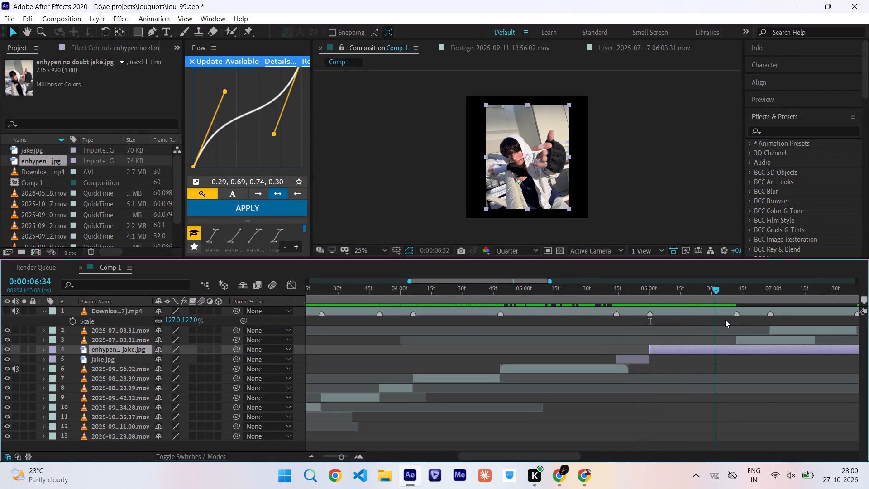
{"action": "left_click_drag", "start_coordinate": [725, 320], "coordinate": [738, 341]}
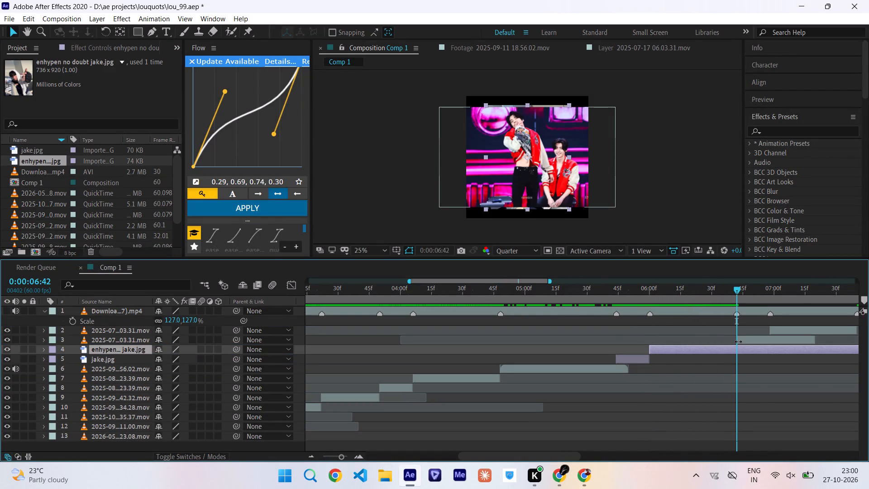
{"action": "key", "text": "ctrl+shift+d"}
{"action": "key", "text": "Delete"}
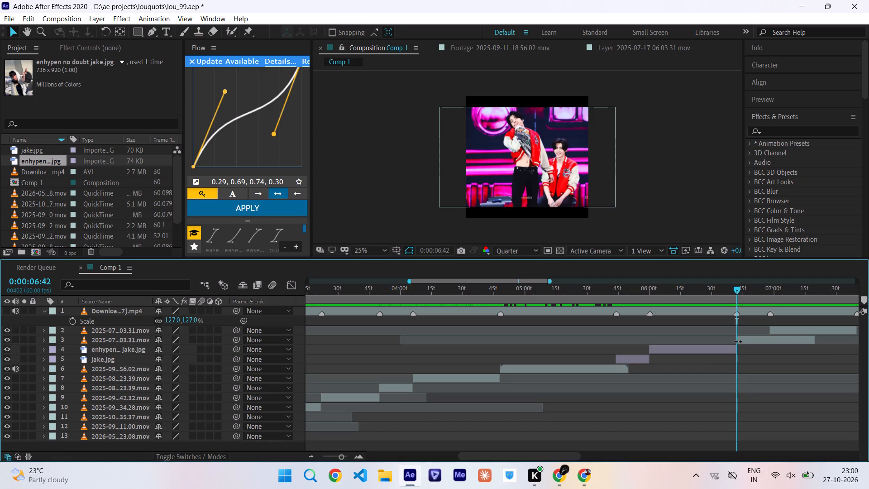
Scrub back through the edit to its start, mute the boxing clip's audio on layer 6, and save the project.
{"action": "left_click_drag", "start_coordinate": [688, 293], "coordinate": [420, 384]}
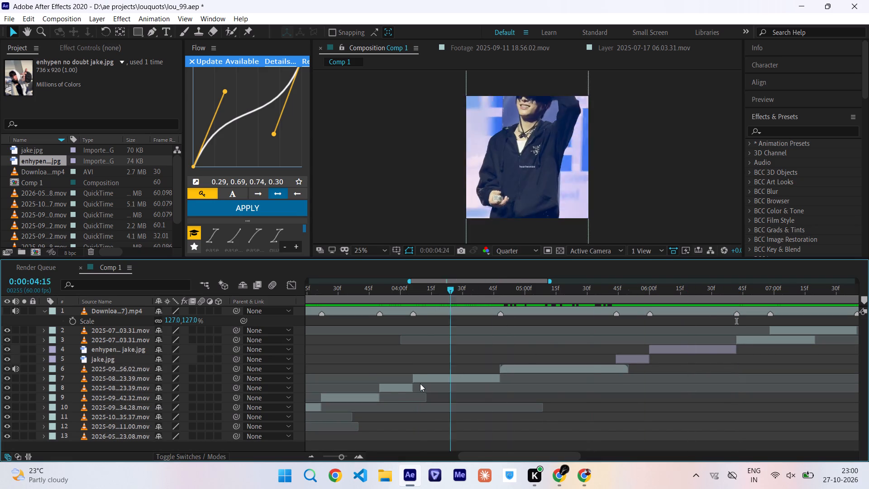
{"action": "left_click_drag", "start_coordinate": [420, 384], "coordinate": [502, 423]}
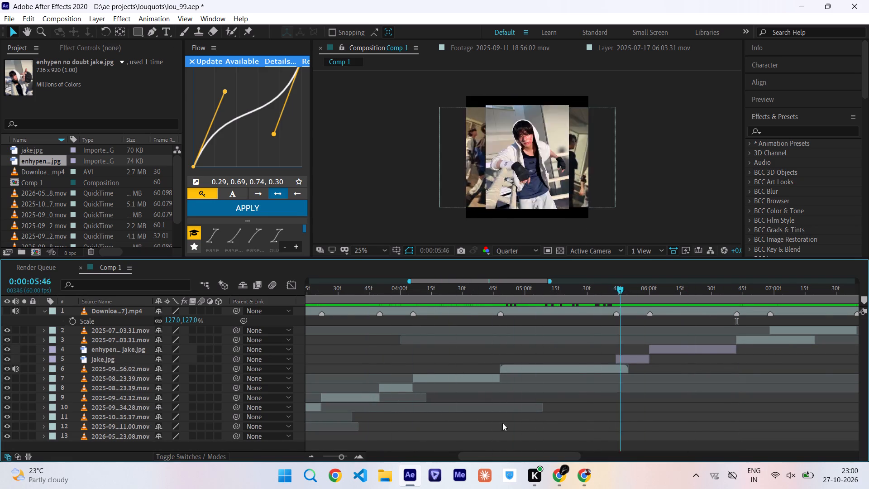
{"action": "left_click_drag", "start_coordinate": [502, 423], "coordinate": [117, 441]}
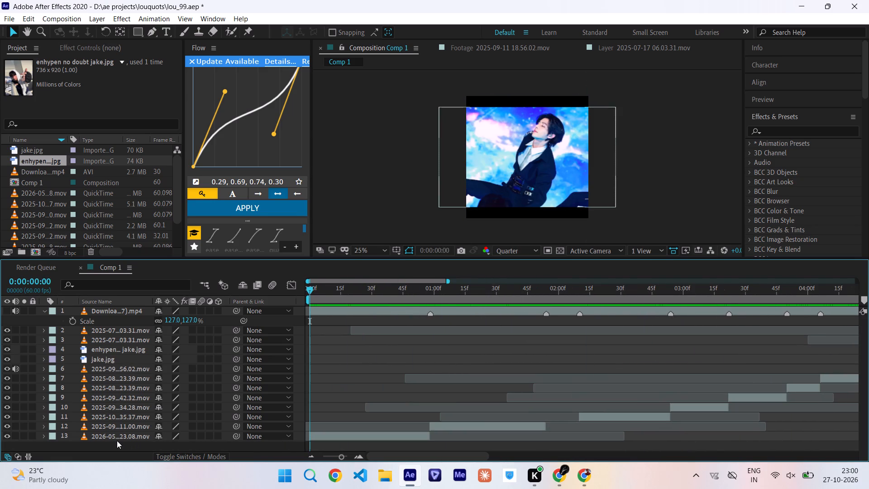
{"action": "left_click", "coordinate": [18, 368]}
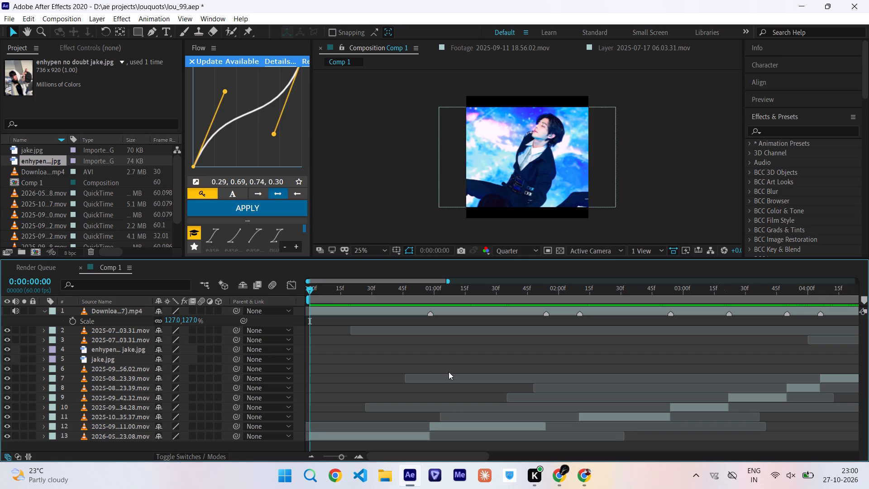
{"action": "scroll", "coordinate": [449, 372], "scroll_direction": "down", "scroll_amount": 1}
{"action": "key", "text": "ctrl+s"}
Show the Scale property for all clip and image layers, 2 through 13.
{"action": "left_click_drag", "start_coordinate": [74, 331], "coordinate": [117, 438]}
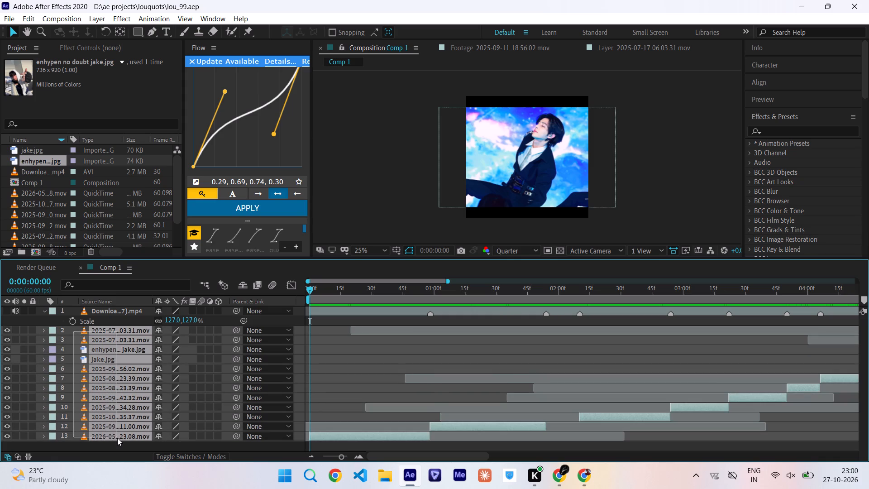
{"action": "left_click_drag", "start_coordinate": [117, 438], "coordinate": [117, 439]}
{"action": "key", "text": "s"}
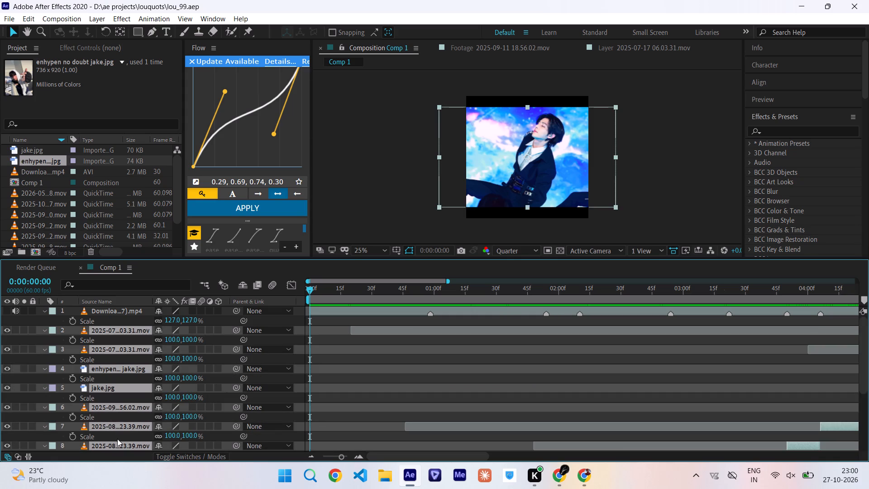
{"action": "scroll", "coordinate": [372, 412], "scroll_direction": "down", "scroll_amount": 20}
{"action": "scroll", "coordinate": [372, 412], "scroll_direction": "down", "scroll_amount": 20}
{"action": "scroll", "coordinate": [372, 412], "scroll_direction": "down", "scroll_amount": 9}
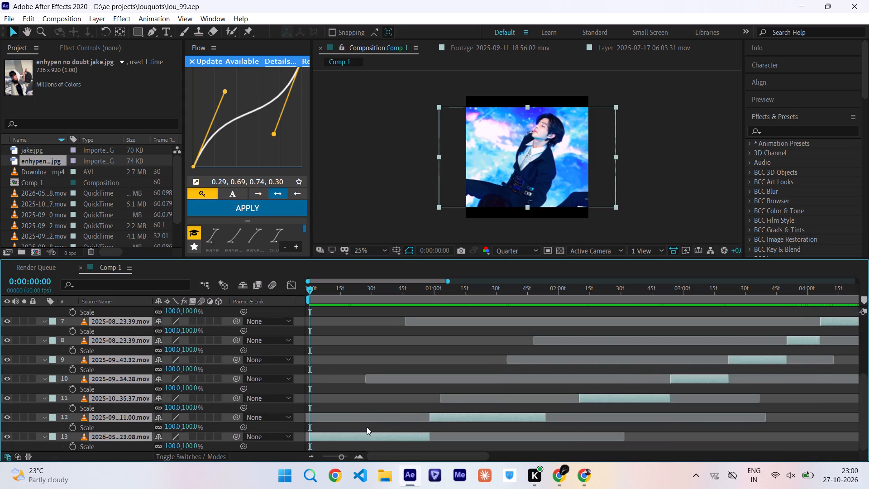
Scale up the opening 2026-05 clip on layer 13 to fill the frame and set its horizontal position to 382.
{"action": "left_click", "coordinate": [367, 427]}
{"action": "left_click_drag", "start_coordinate": [174, 447], "coordinate": [190, 449]}
{"action": "key", "text": "p"}
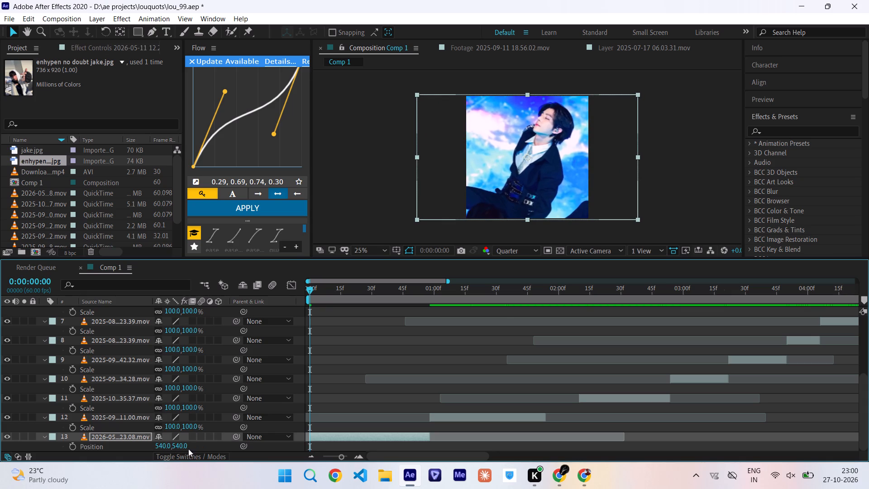
{"action": "left_click_drag", "start_coordinate": [162, 445], "coordinate": [104, 448]}
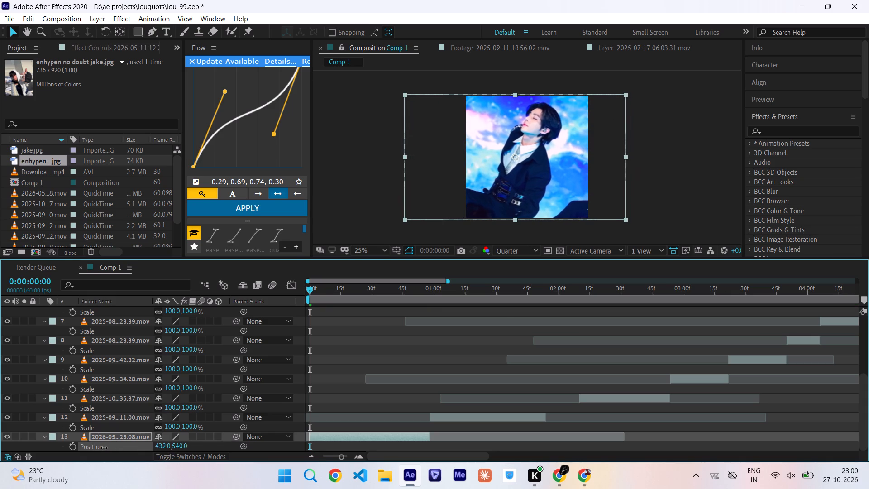
{"action": "left_click_drag", "start_coordinate": [104, 448], "coordinate": [75, 447]}
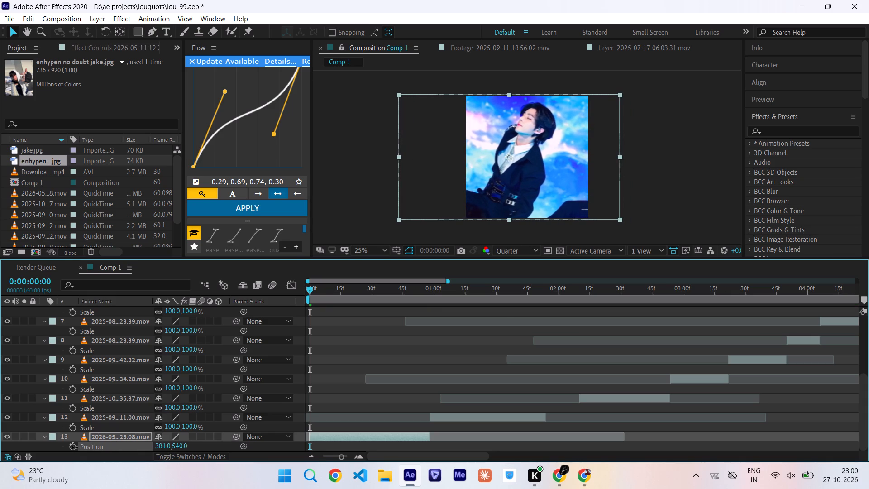
{"action": "left_click_drag", "start_coordinate": [75, 447], "coordinate": [75, 447]}
At 0:00:01:25, scale the layer 12 clip to 141% and reposition it to about 512, 472.
{"action": "left_click", "coordinate": [486, 290]}
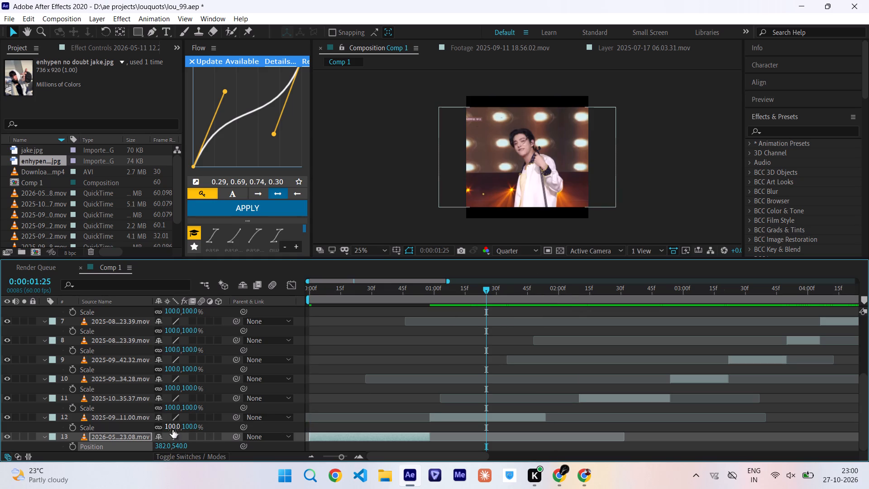
{"action": "left_click_drag", "start_coordinate": [172, 430], "coordinate": [191, 431]}
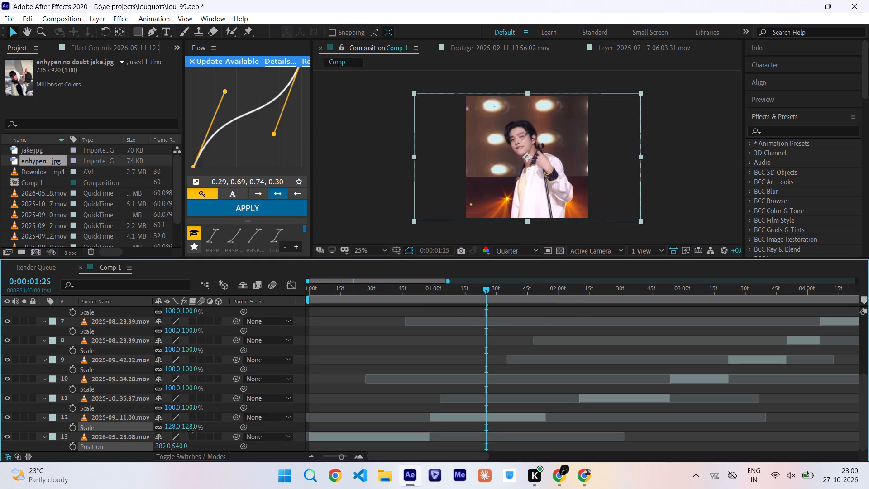
{"action": "left_click_drag", "start_coordinate": [191, 431], "coordinate": [200, 433]}
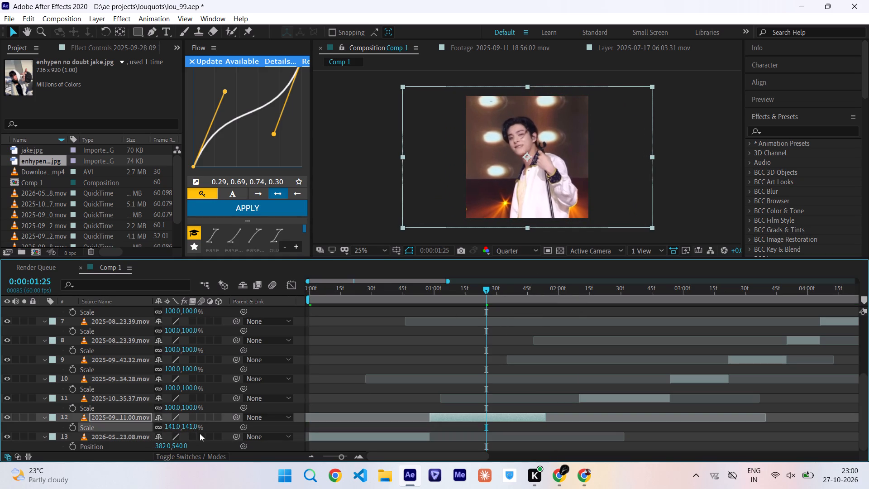
{"action": "key", "text": "p"}
{"action": "left_click_drag", "start_coordinate": [512, 168], "coordinate": [511, 166]}
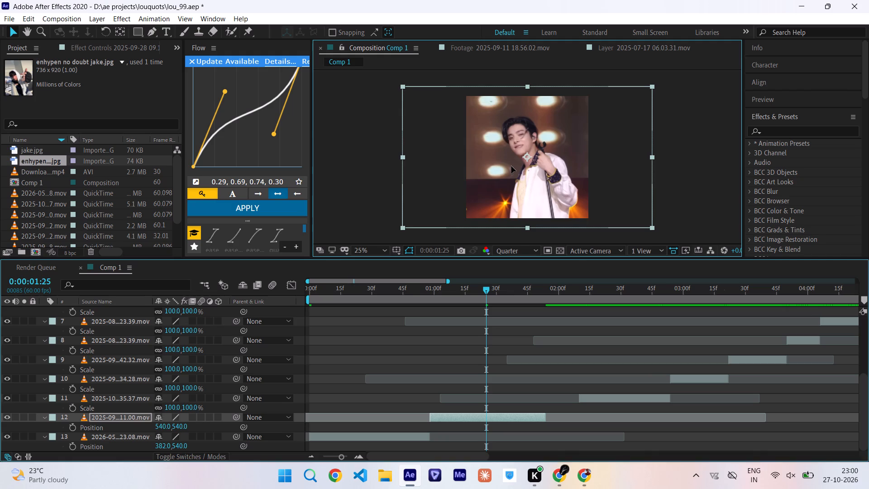
{"action": "left_click_drag", "start_coordinate": [511, 166], "coordinate": [509, 160]}
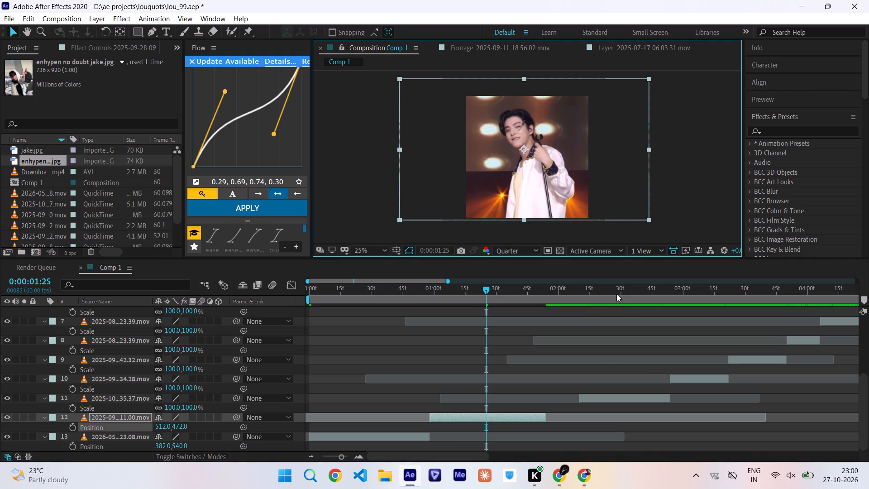
At 0:00:02:28, scale the layer 11 clip to 125%, set its horizontal position to 598, and save the project.
{"action": "left_click", "coordinate": [616, 294]}
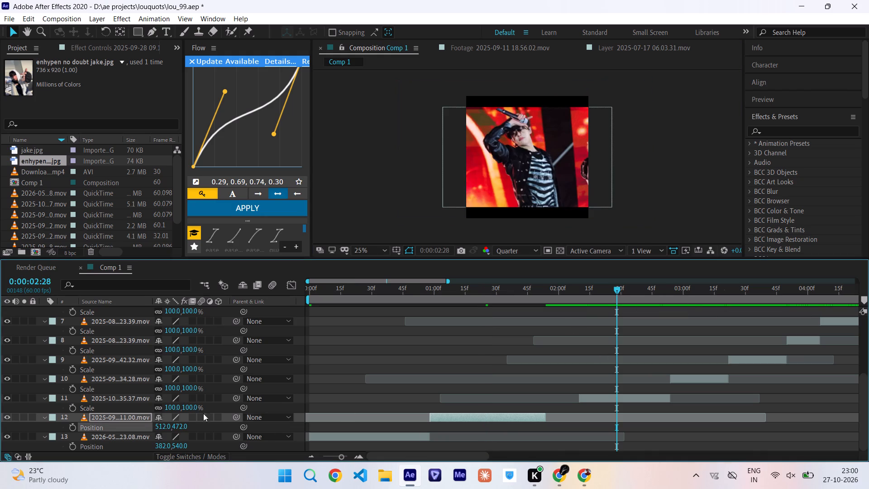
{"action": "left_click_drag", "start_coordinate": [171, 411], "coordinate": [185, 417]}
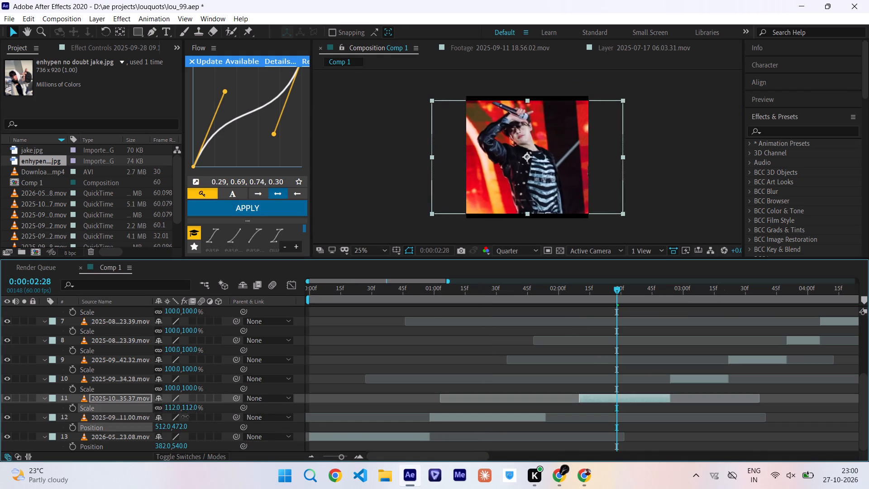
{"action": "left_click_drag", "start_coordinate": [185, 417], "coordinate": [194, 420]}
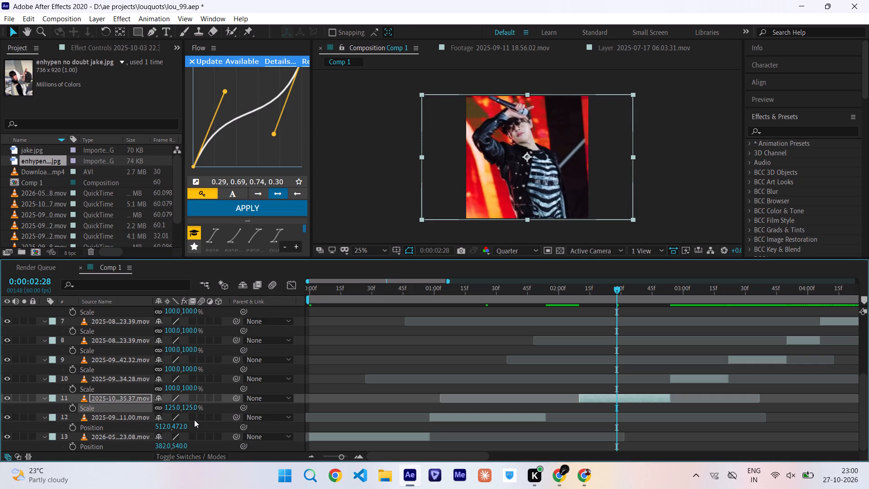
{"action": "key", "text": "p"}
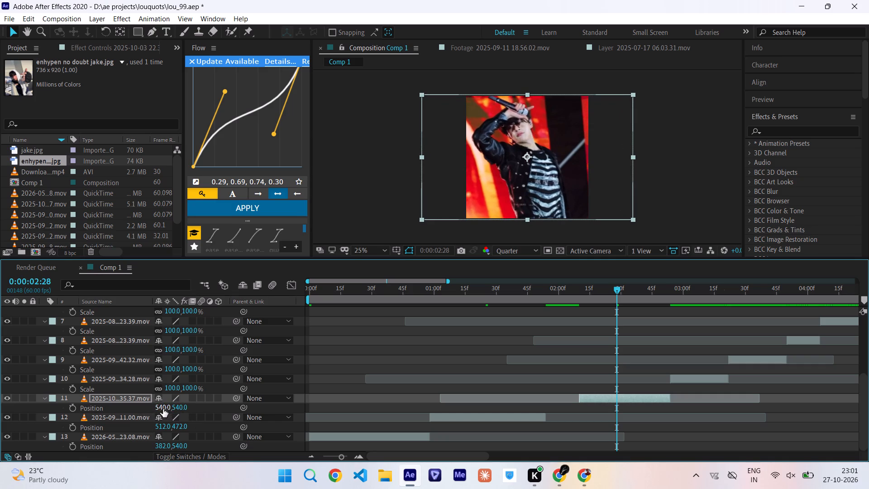
{"action": "left_click_drag", "start_coordinate": [166, 408], "coordinate": [198, 408]}
{"action": "key", "text": "ctrl+s"}
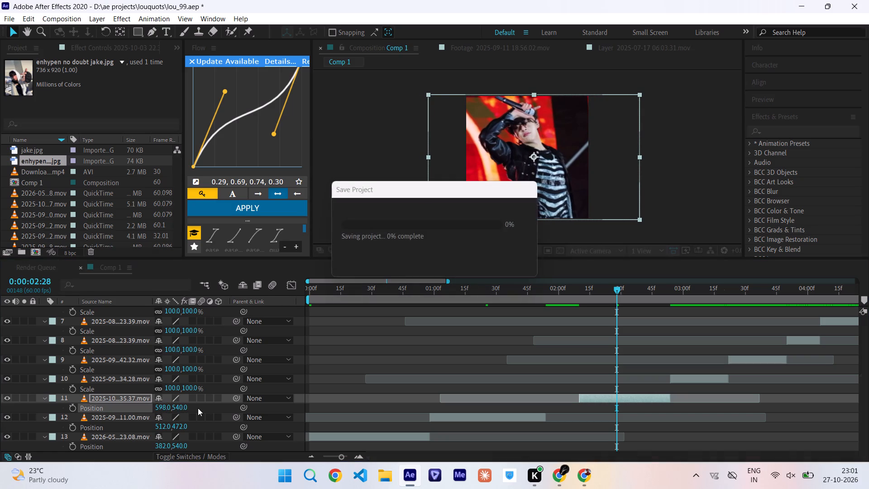
Move the 2025-09…42.32 clip on layer 9 earlier in the timeline so it starts at 0:00:02:54.
{"action": "left_click", "coordinate": [688, 297]}
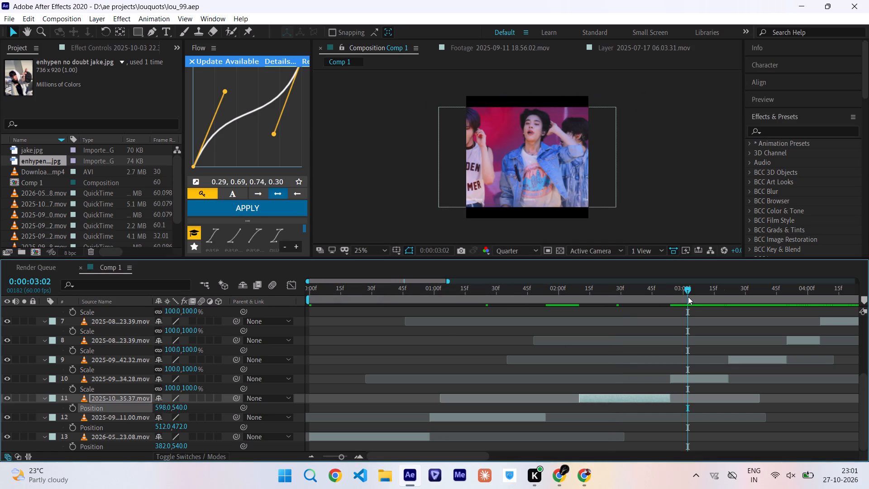
{"action": "left_click_drag", "start_coordinate": [688, 297], "coordinate": [748, 307]}
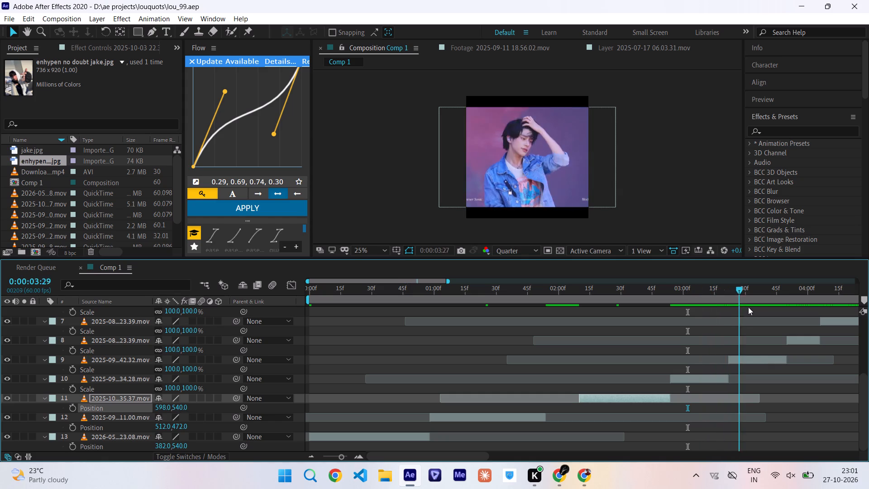
{"action": "left_click_drag", "start_coordinate": [748, 307], "coordinate": [690, 340]}
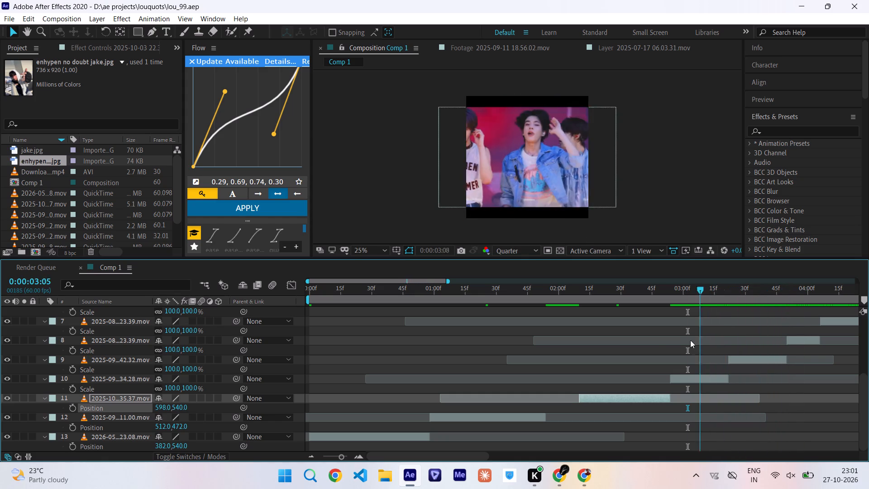
{"action": "left_click_drag", "start_coordinate": [690, 340], "coordinate": [716, 349]}
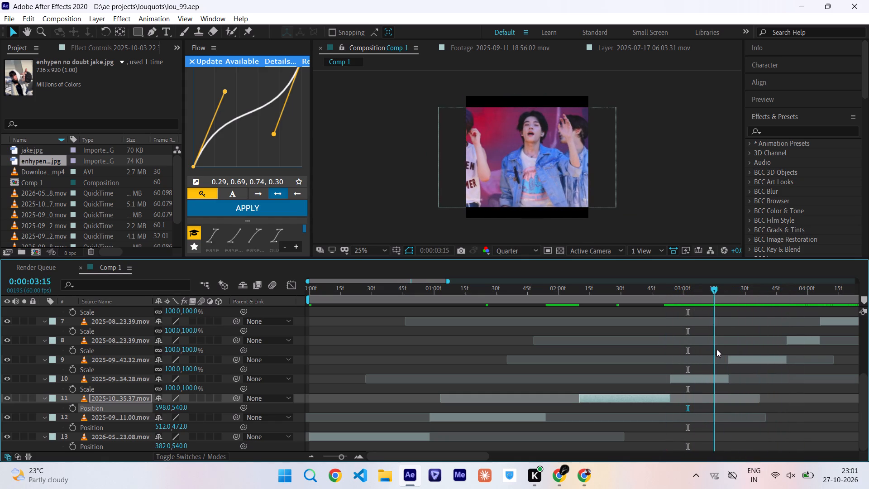
{"action": "left_click_drag", "start_coordinate": [716, 349], "coordinate": [699, 362]}
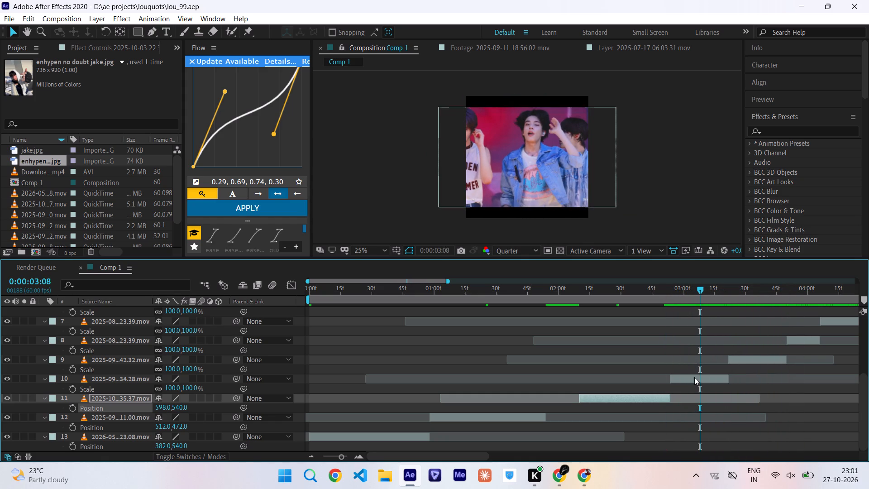
{"action": "left_click_drag", "start_coordinate": [720, 297], "coordinate": [751, 307]}
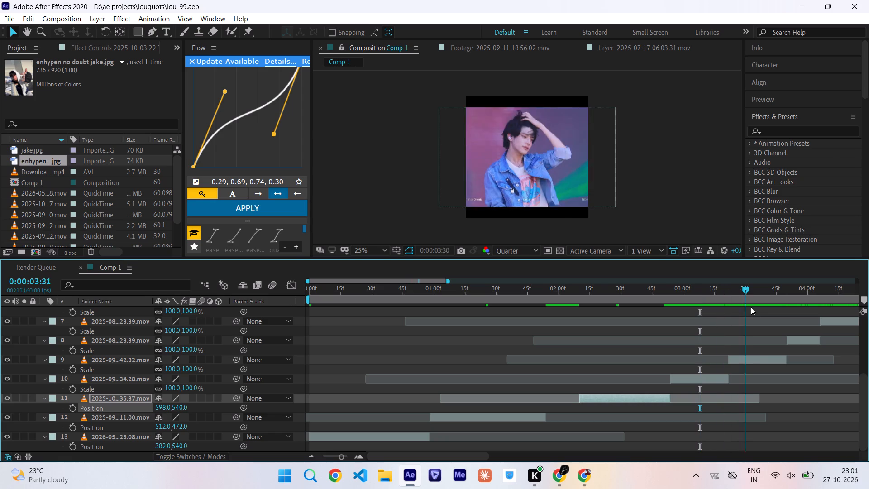
{"action": "left_click_drag", "start_coordinate": [751, 307], "coordinate": [673, 398]}
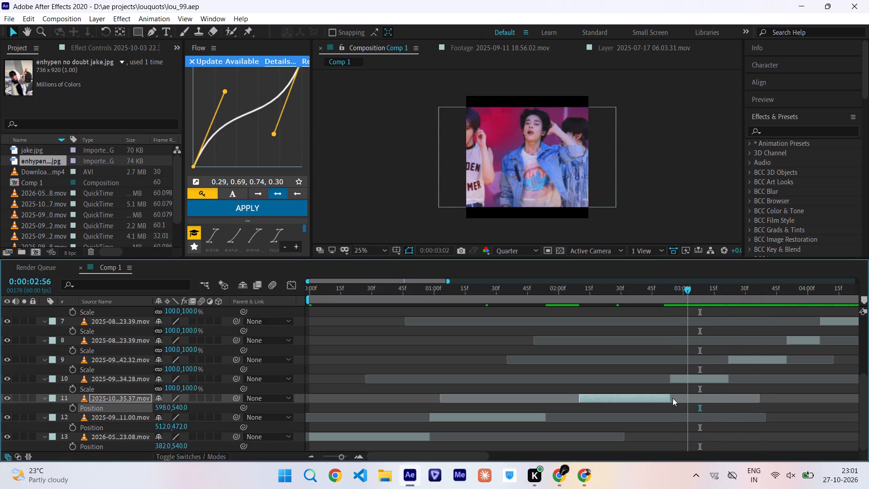
{"action": "left_click_drag", "start_coordinate": [673, 398], "coordinate": [671, 400]}
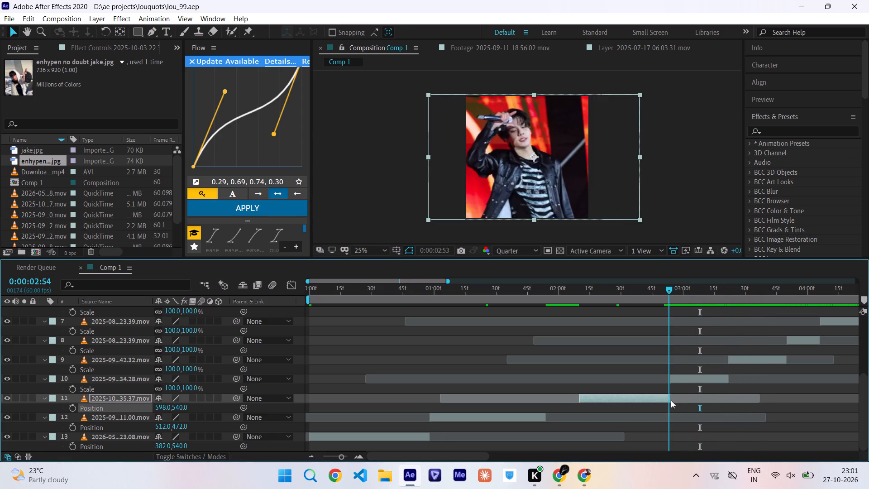
{"action": "left_click_drag", "start_coordinate": [671, 400], "coordinate": [671, 400]}
{"action": "left_click_drag", "start_coordinate": [735, 359], "coordinate": [692, 374]}
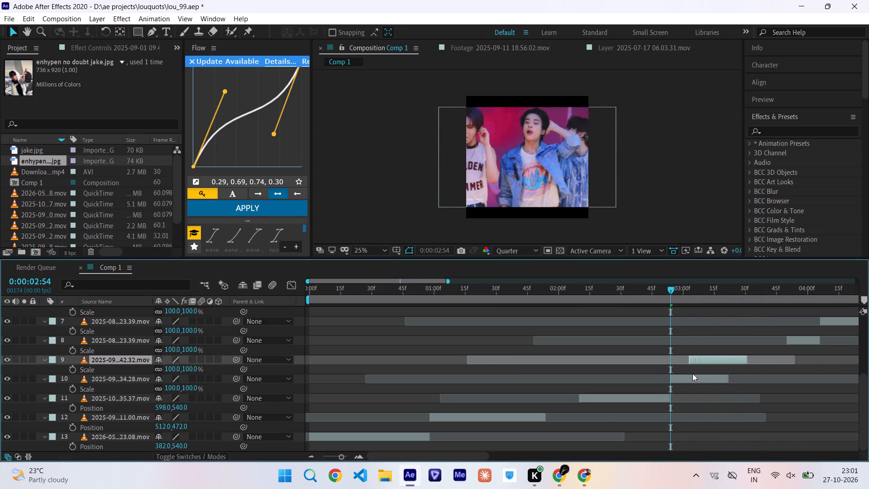
{"action": "left_click_drag", "start_coordinate": [692, 374], "coordinate": [677, 380]}
Move the 2025-09…34.28 layer above the 42.32 layer and shift its clip to start at the 0:00:03:22 marker.
{"action": "scroll", "coordinate": [677, 380], "scroll_direction": "up", "scroll_amount": 1}
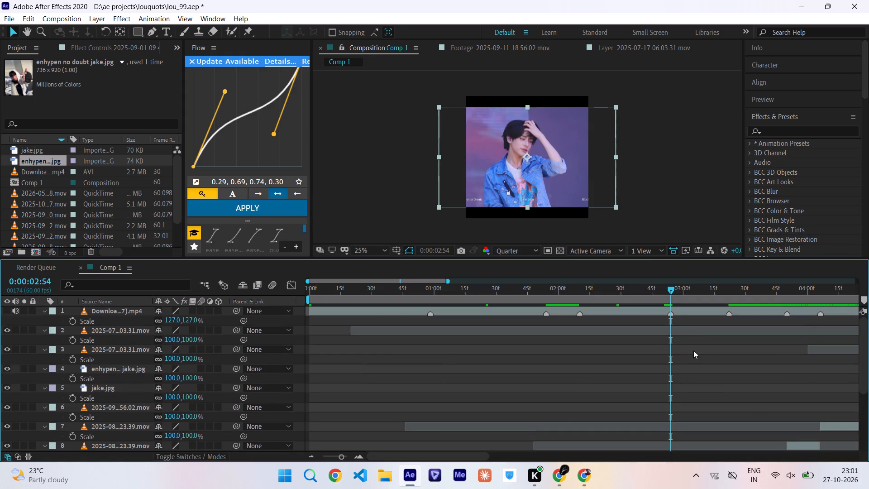
{"action": "left_click", "coordinate": [730, 292]}
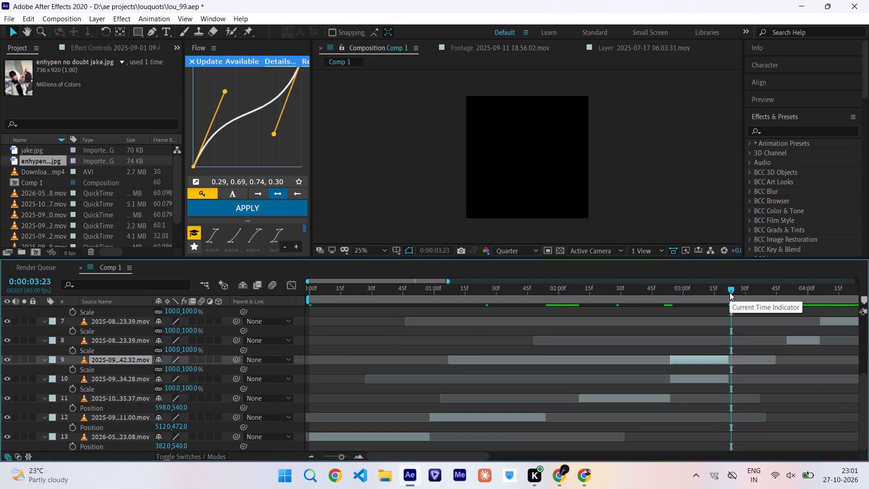
{"action": "key", "text": "ctrl+Left"}
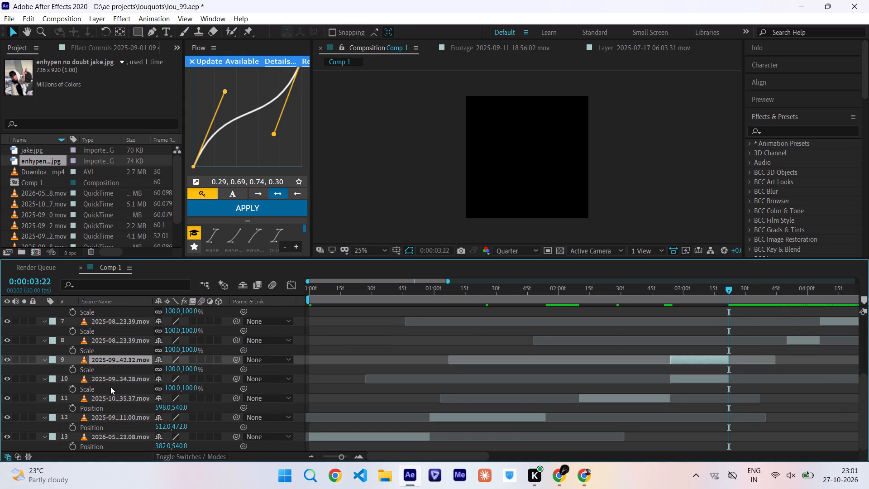
{"action": "left_click_drag", "start_coordinate": [120, 379], "coordinate": [123, 350]}
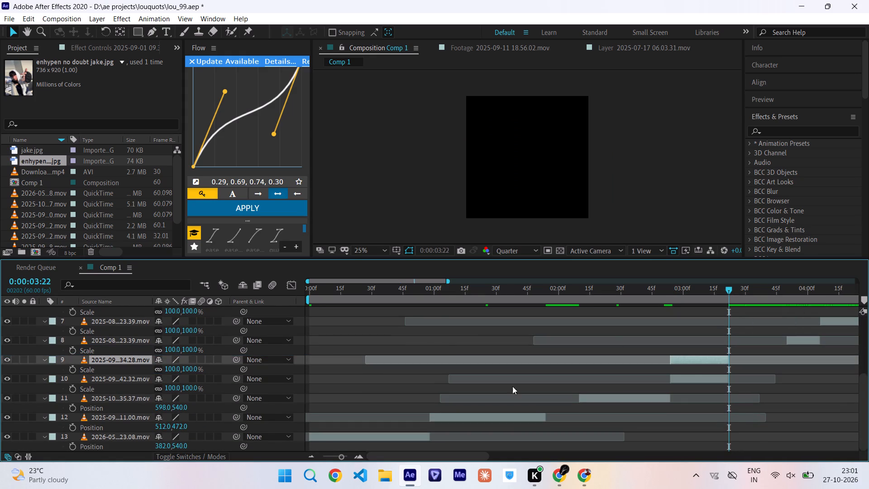
{"action": "left_click_drag", "start_coordinate": [675, 360], "coordinate": [733, 373]}
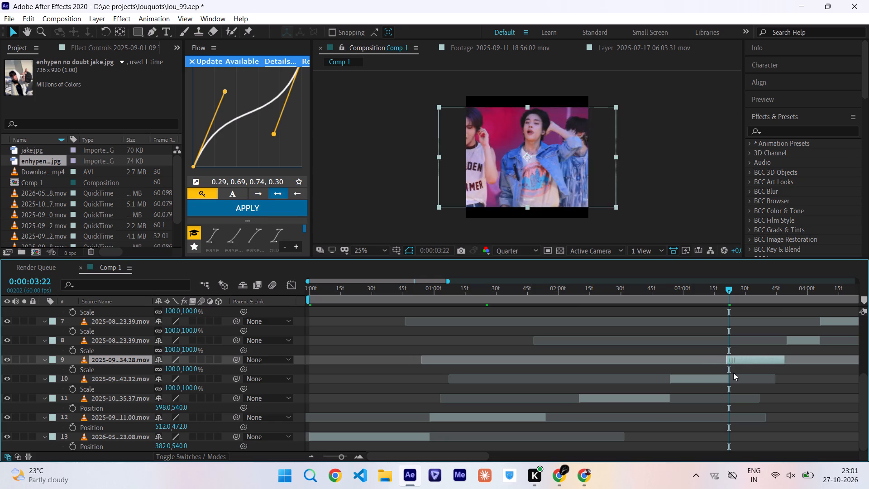
{"action": "left_click_drag", "start_coordinate": [733, 373], "coordinate": [733, 377]}
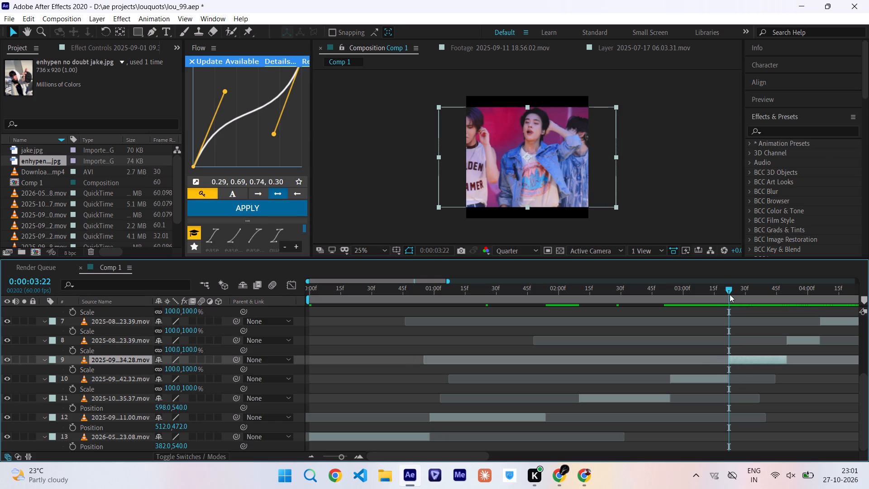
Set the 34.28 clip's in point to 0:00:02:19 of its footage and return to Comp 1.
{"action": "left_click_drag", "start_coordinate": [730, 294], "coordinate": [680, 296]}
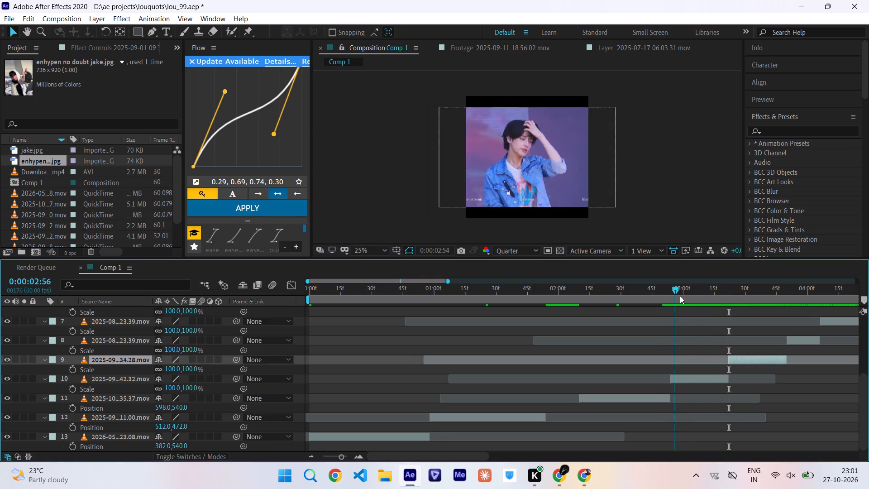
{"action": "left_click_drag", "start_coordinate": [680, 296], "coordinate": [718, 303]}
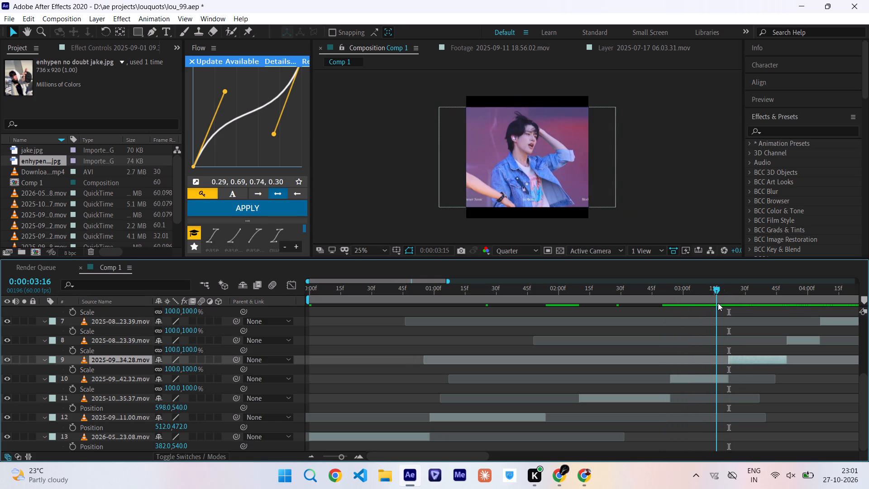
{"action": "left_click_drag", "start_coordinate": [718, 303], "coordinate": [720, 305]}
{"action": "left_click_drag", "start_coordinate": [720, 305], "coordinate": [735, 322]}
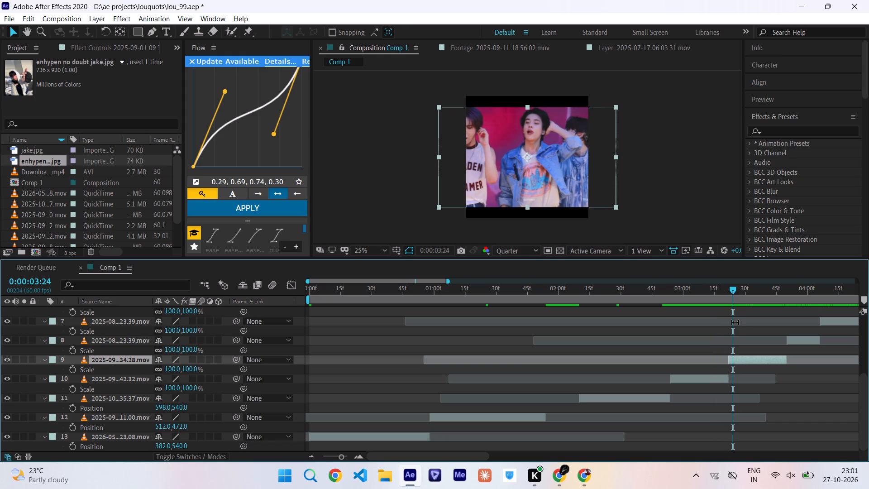
{"action": "double_click", "coordinate": [731, 361]}
{"action": "left_click_drag", "start_coordinate": [542, 225], "coordinate": [585, 255]}
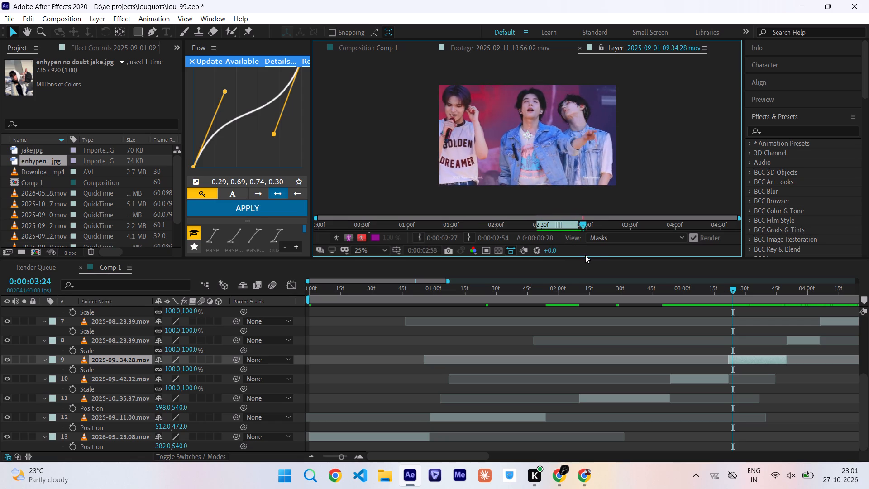
{"action": "left_click_drag", "start_coordinate": [585, 255], "coordinate": [624, 269]}
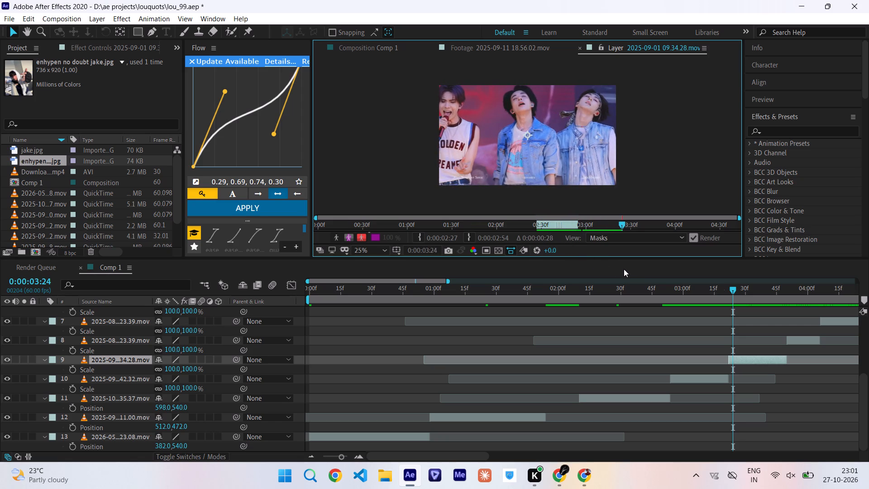
{"action": "left_click_drag", "start_coordinate": [624, 269], "coordinate": [698, 283]}
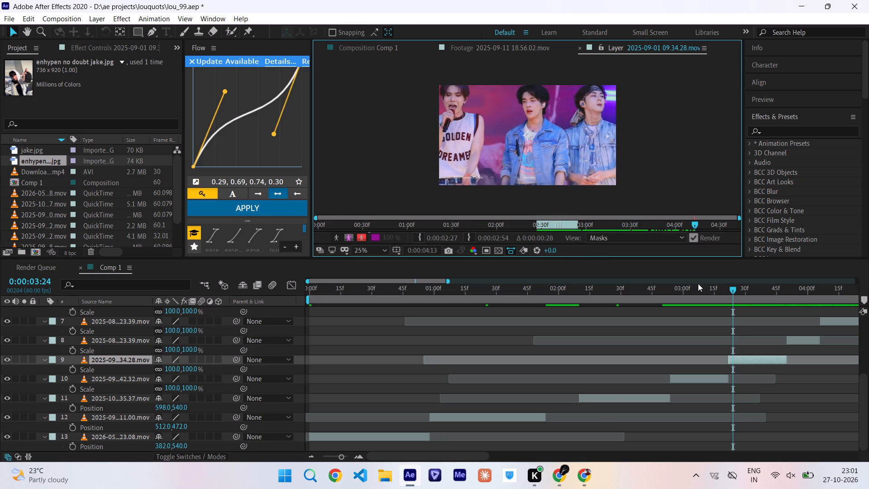
{"action": "left_click_drag", "start_coordinate": [698, 283], "coordinate": [380, 259]}
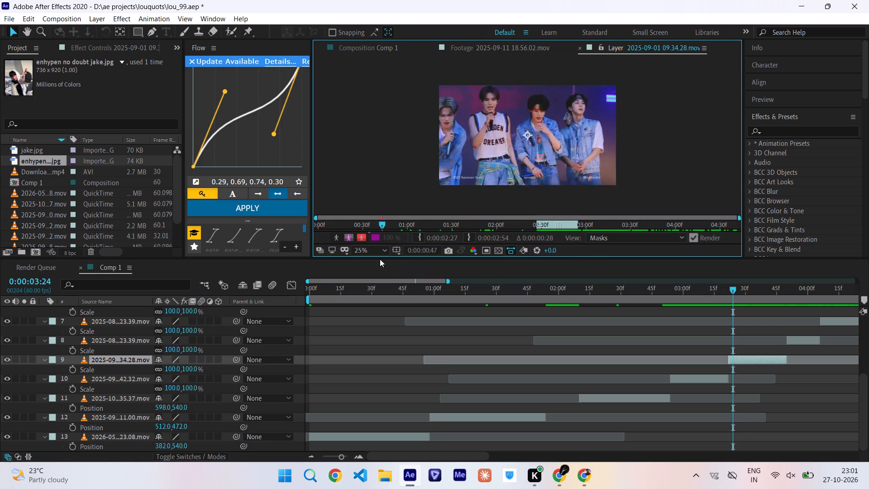
{"action": "left_click_drag", "start_coordinate": [380, 259], "coordinate": [486, 259]}
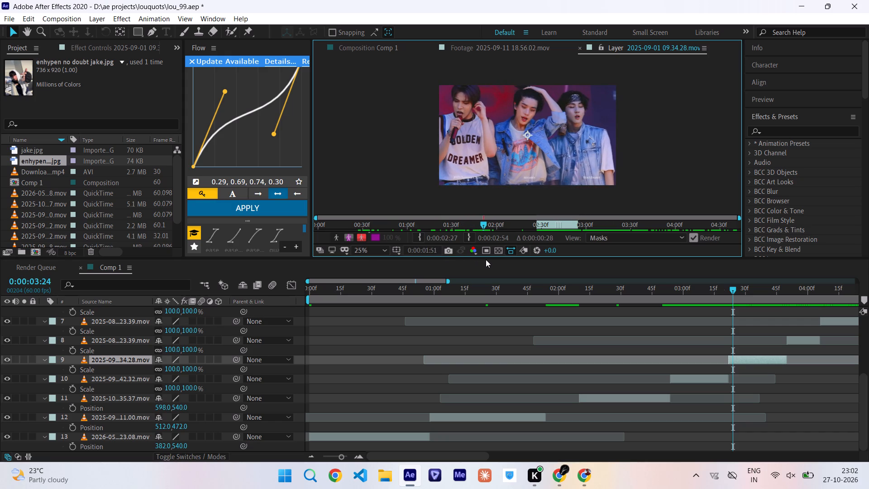
{"action": "left_click_drag", "start_coordinate": [486, 259], "coordinate": [523, 280]}
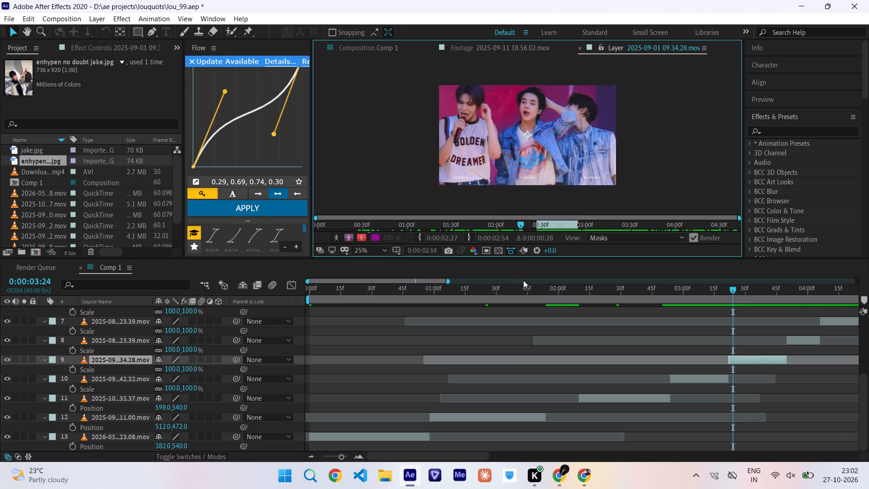
{"action": "left_click_drag", "start_coordinate": [523, 280], "coordinate": [516, 283]}
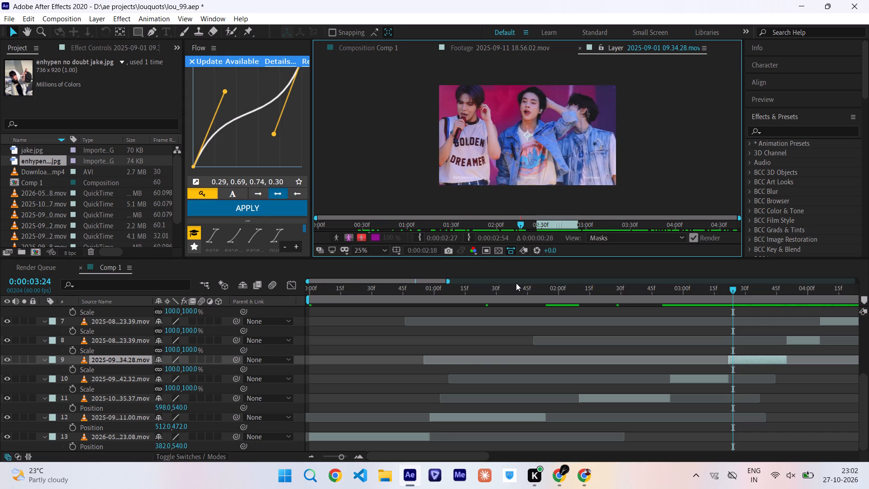
{"action": "left_click_drag", "start_coordinate": [516, 283], "coordinate": [519, 292]}
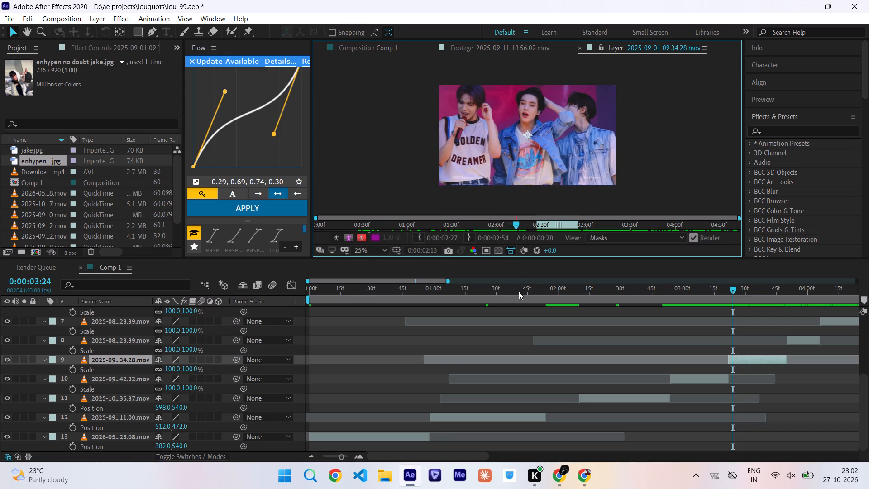
{"action": "left_click_drag", "start_coordinate": [519, 292], "coordinate": [527, 295]}
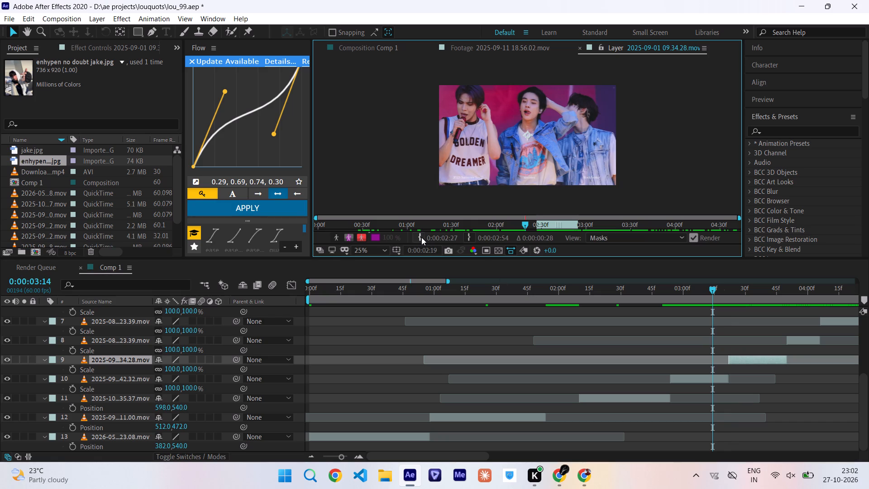
{"action": "left_click", "coordinate": [421, 237]}
{"action": "left_click", "coordinate": [370, 45]}
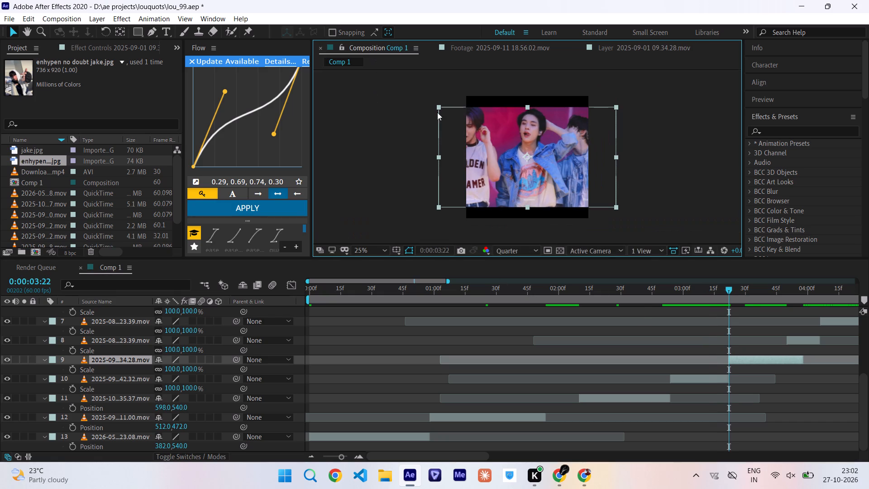
Review the cut between the layer 10 and layer 9 clips around 0:00:03:22 and into the following clip.
{"action": "left_click_drag", "start_coordinate": [662, 293], "coordinate": [694, 300]}
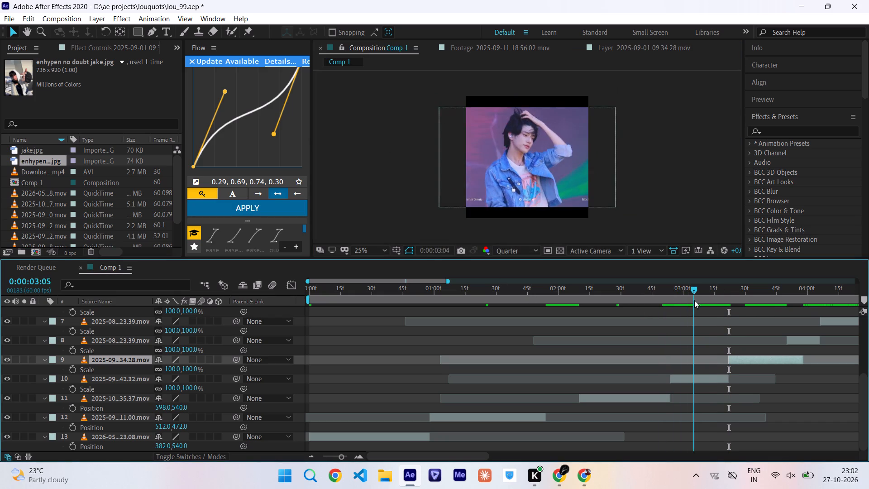
{"action": "left_click_drag", "start_coordinate": [694, 300], "coordinate": [751, 316]}
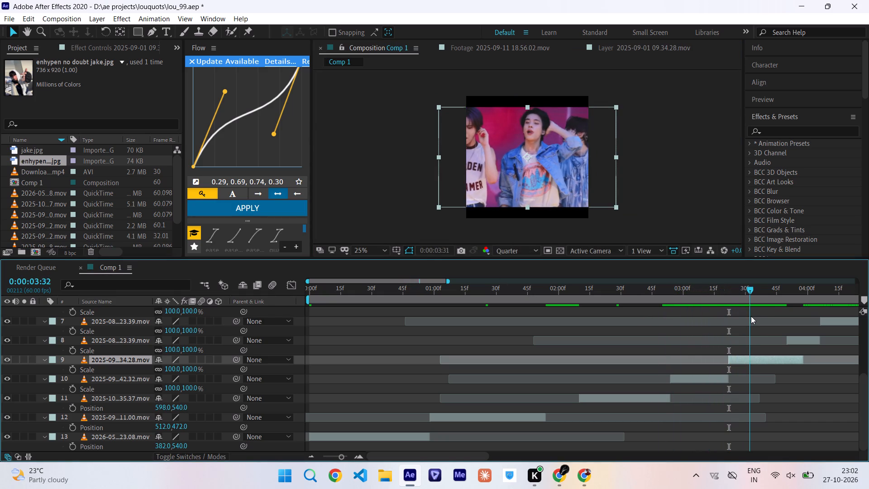
{"action": "left_click_drag", "start_coordinate": [751, 316], "coordinate": [755, 364]}
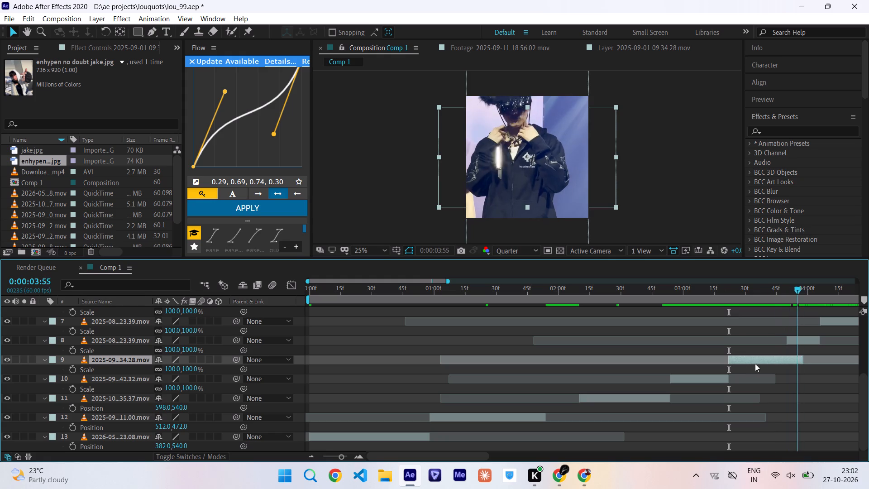
{"action": "left_click_drag", "start_coordinate": [755, 364], "coordinate": [721, 371]}
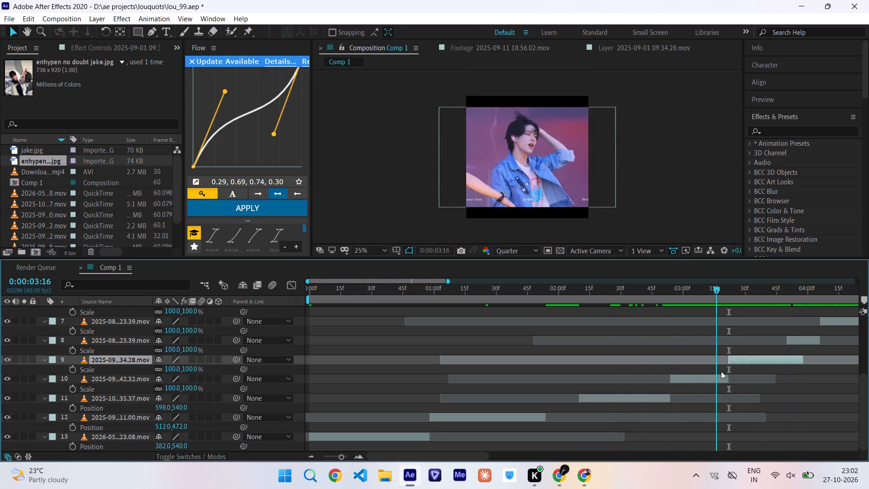
{"action": "left_click_drag", "start_coordinate": [721, 371], "coordinate": [714, 371]}
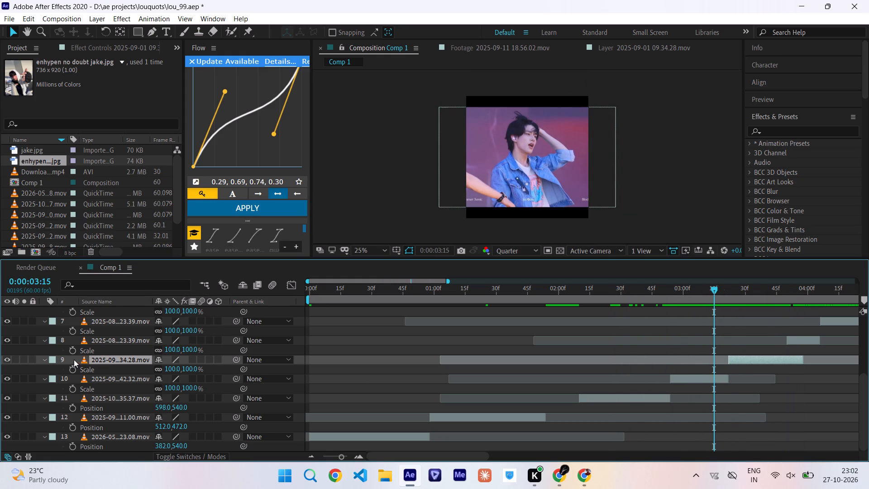
Scale both the 34.28 clip on layer 9 and the 42.32 clip on layer 10 to 128%, and save the project.
{"action": "left_click_drag", "start_coordinate": [74, 360], "coordinate": [86, 391]}
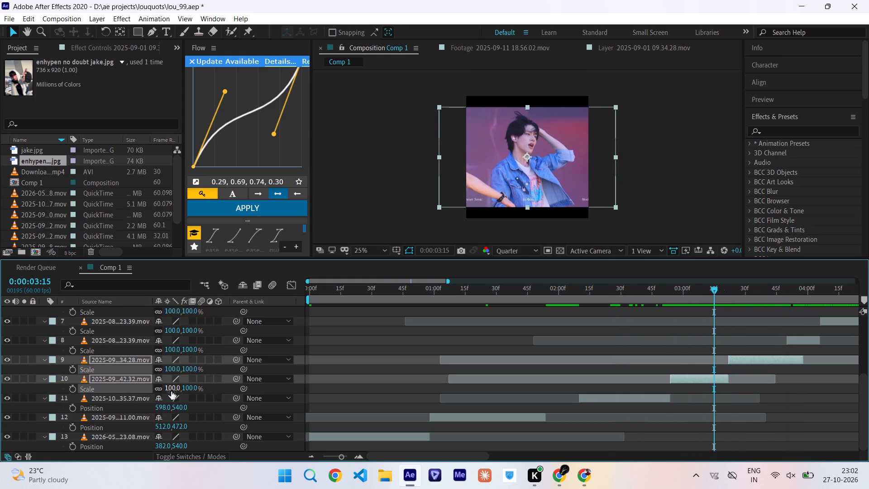
{"action": "left_click_drag", "start_coordinate": [171, 391], "coordinate": [191, 396]}
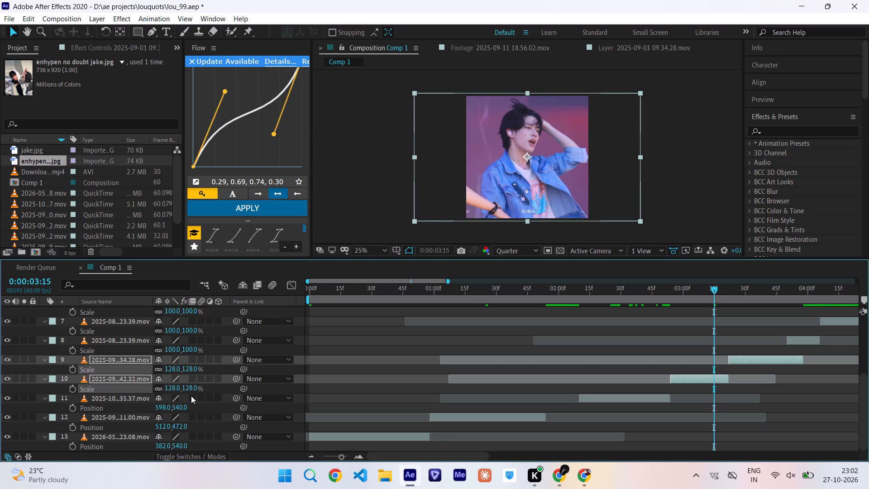
{"action": "left_click", "coordinate": [756, 394]}
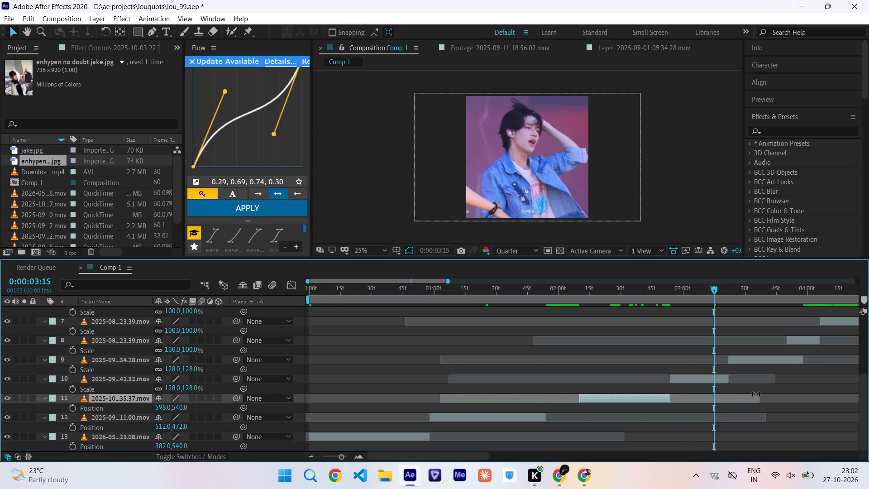
{"action": "left_click", "coordinate": [756, 389]}
{"action": "scroll", "coordinate": [756, 389], "scroll_direction": "left", "scroll_amount": 1}
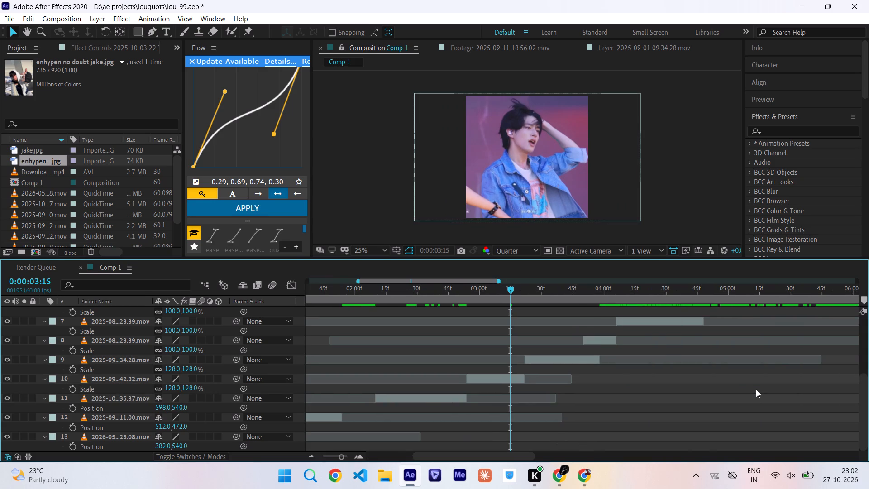
{"action": "key", "text": "ctrl+s"}
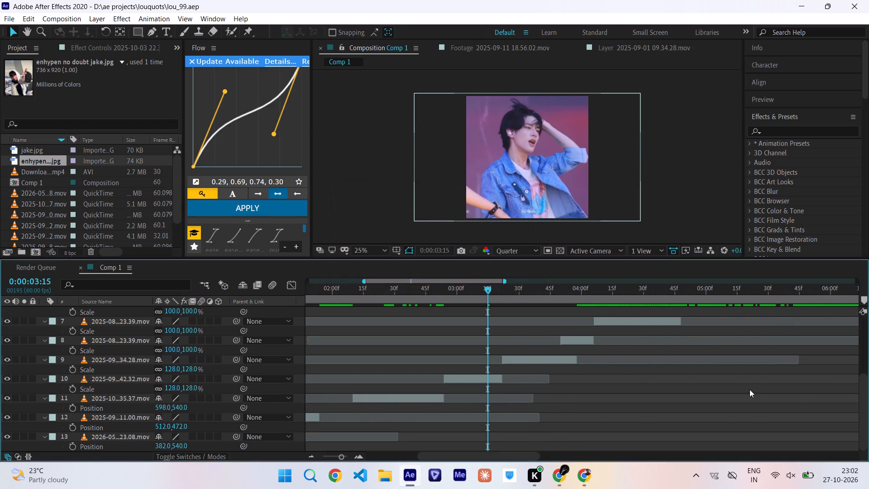
Reframe the 34.28 clip on layer 9 by setting its horizontal position to 474.
{"action": "left_click_drag", "start_coordinate": [509, 286], "coordinate": [528, 292]}
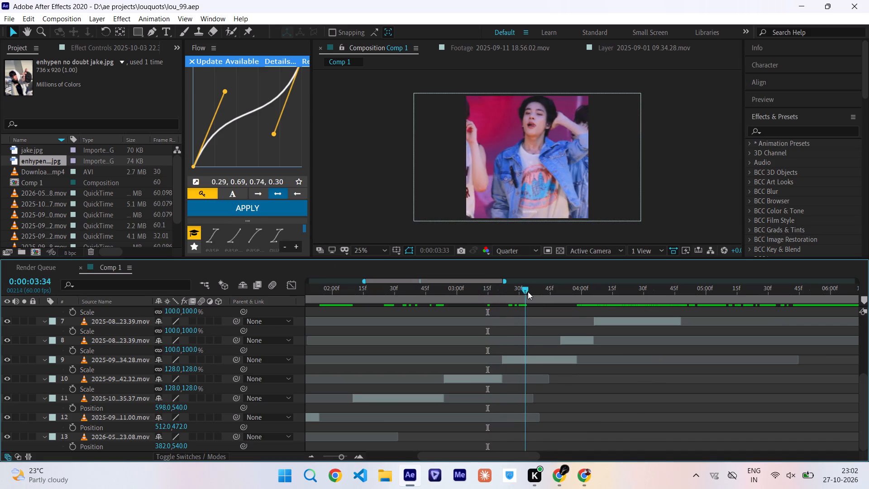
{"action": "left_click_drag", "start_coordinate": [528, 292], "coordinate": [535, 303]}
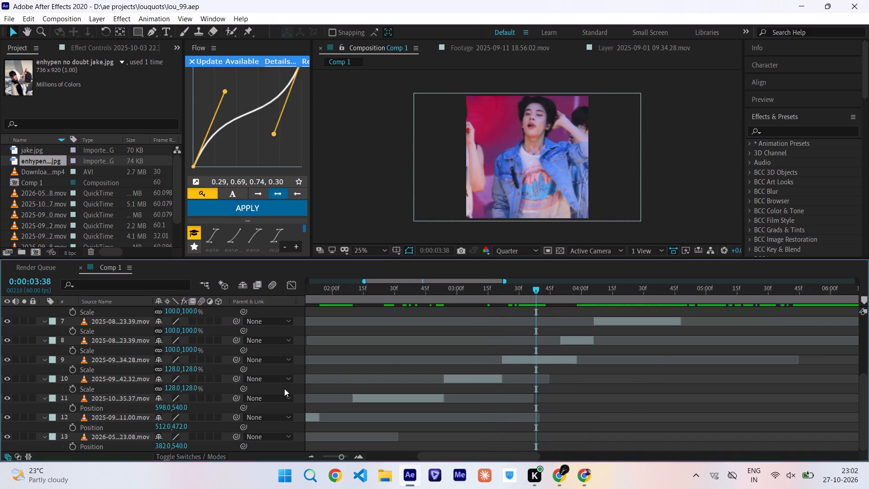
{"action": "left_click", "coordinate": [134, 359]}
{"action": "key", "text": "p"}
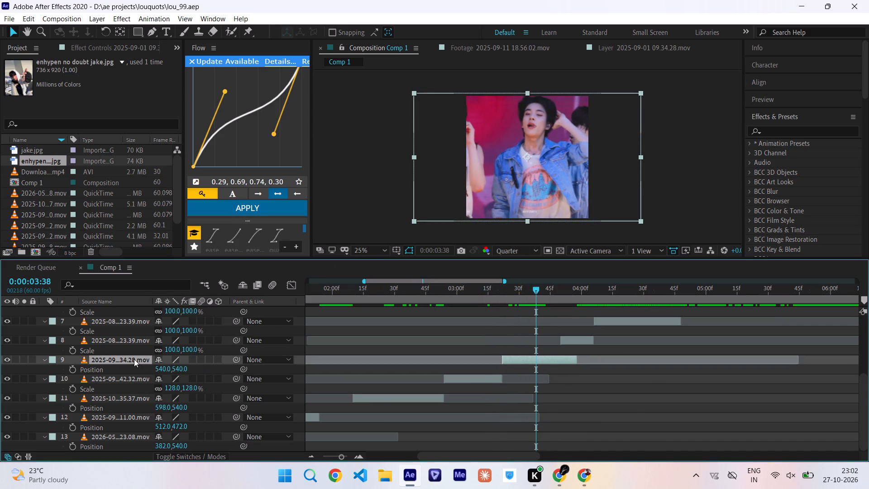
{"action": "left_click_drag", "start_coordinate": [158, 371], "coordinate": [126, 375]}
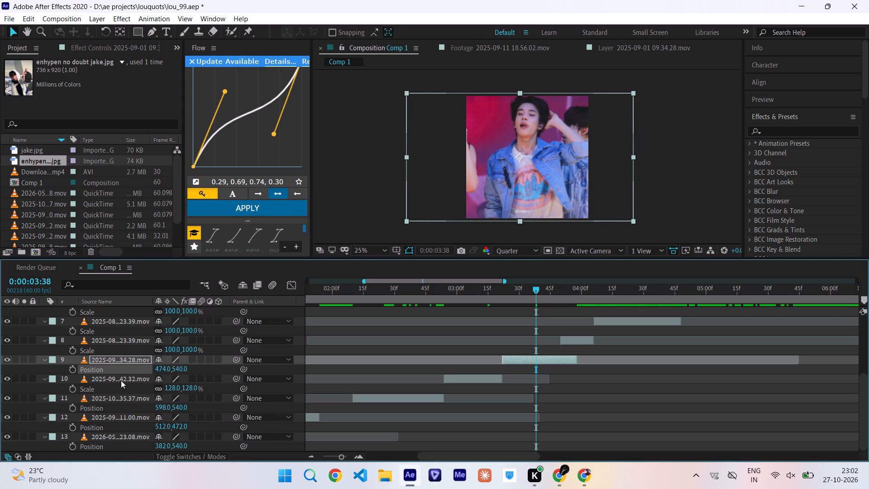
Check the framing of the 42.32 and 34.28 clips at Full preview resolution, return to Quarter, and save the project.
{"action": "left_click", "coordinate": [121, 380]}
{"action": "left_click", "coordinate": [481, 288]}
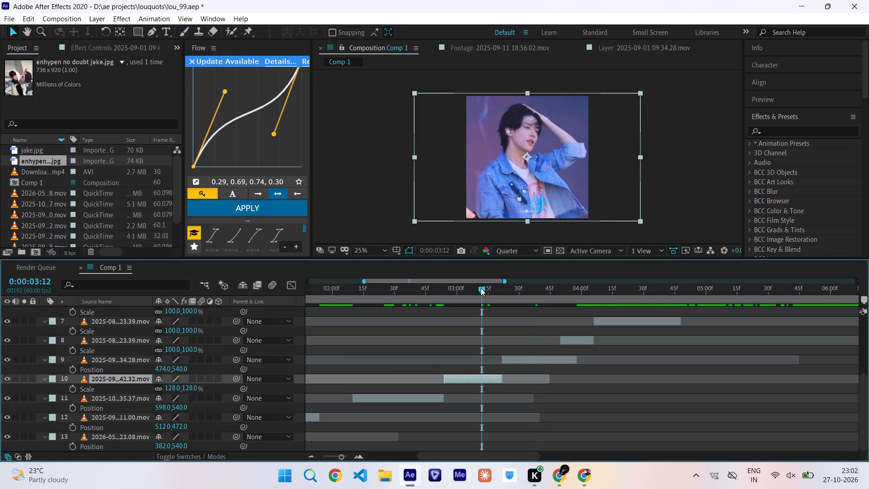
{"action": "left_click", "coordinate": [527, 253]}
{"action": "left_click", "coordinate": [526, 276]}
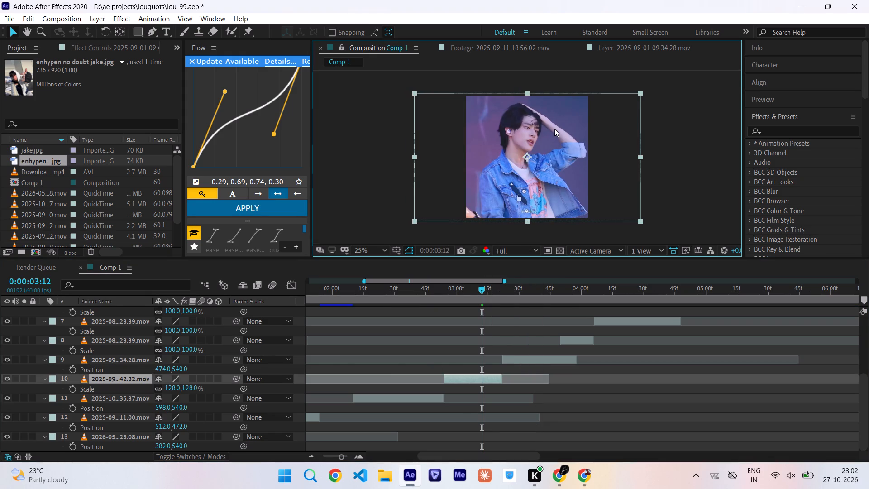
{"action": "scroll", "coordinate": [554, 129], "scroll_direction": "up", "scroll_amount": 1, "text": "ctrl"}
{"action": "scroll", "coordinate": [554, 129], "scroll_direction": "down", "scroll_amount": 1, "text": "ctrl"}
{"action": "left_click", "coordinate": [530, 296]}
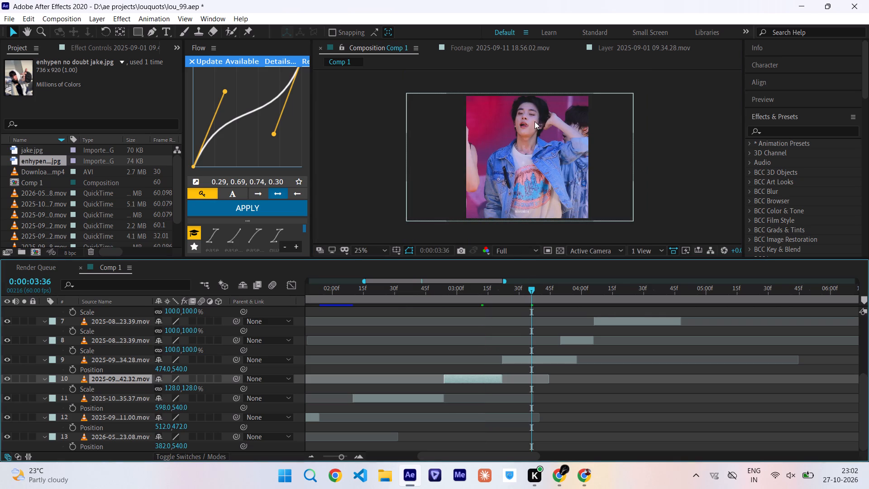
{"action": "left_click", "coordinate": [505, 250]}
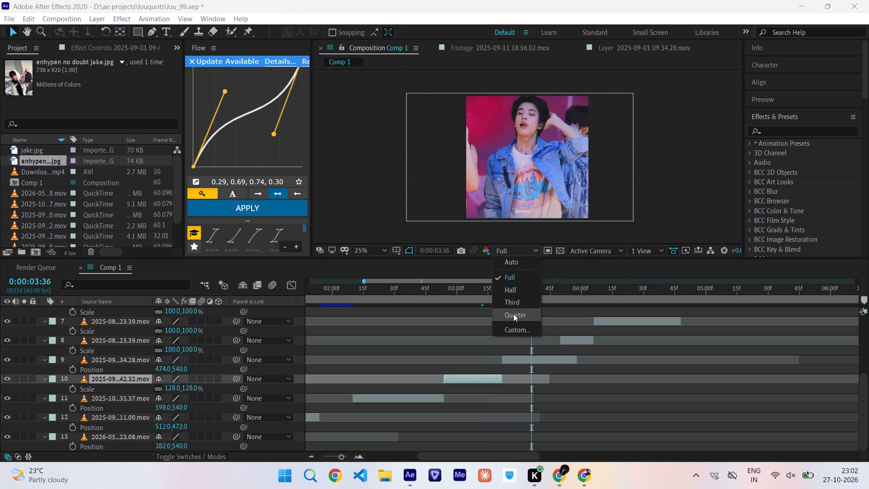
{"action": "left_click", "coordinate": [513, 314]}
{"action": "key", "text": "ctrl+s"}
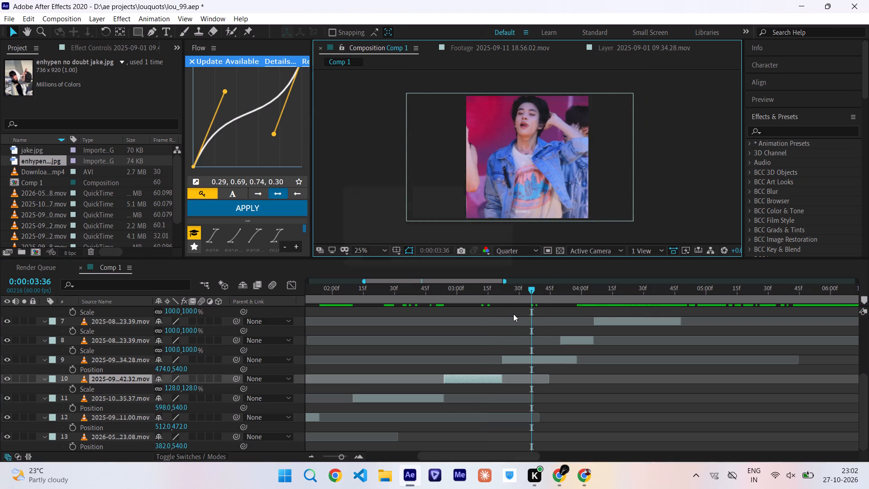
Lower the 2025-08…23.39 clip on layer 8 to a vertical position of 813 so the head and hat are in frame.
{"action": "left_click", "coordinate": [576, 292]}
{"action": "left_click_drag", "start_coordinate": [576, 292], "coordinate": [586, 297]}
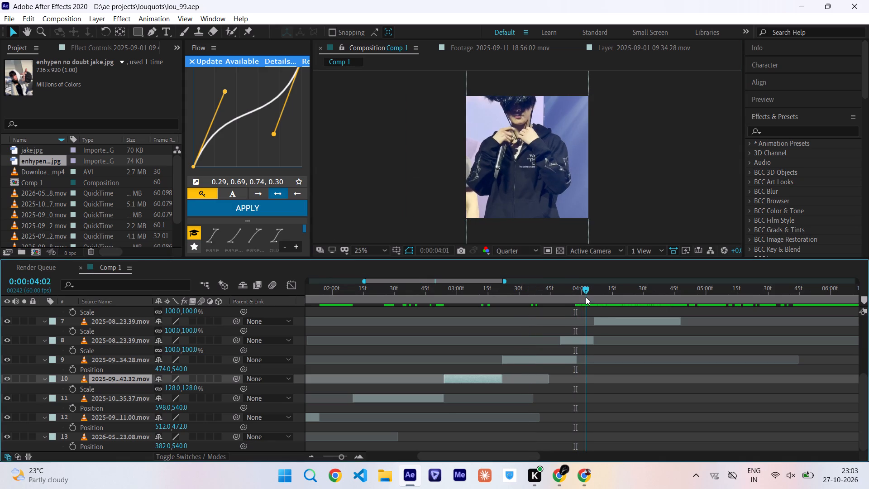
{"action": "left_click_drag", "start_coordinate": [586, 297], "coordinate": [577, 307]}
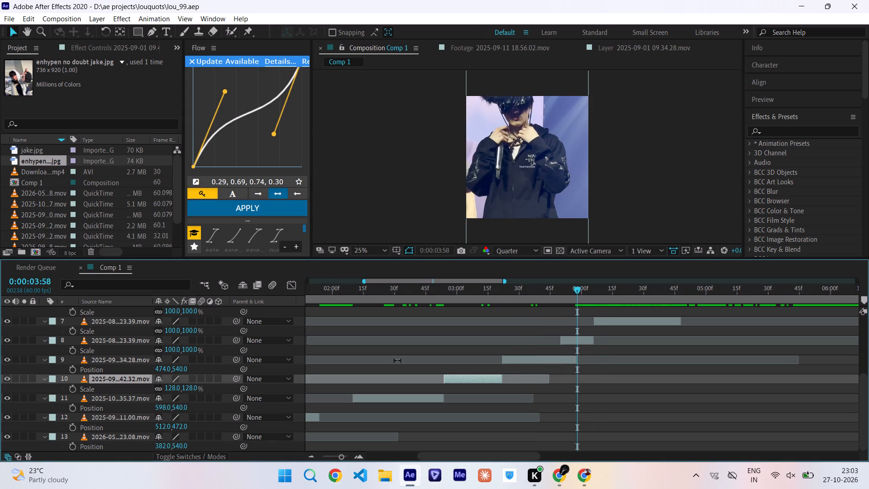
{"action": "left_click", "coordinate": [140, 342]}
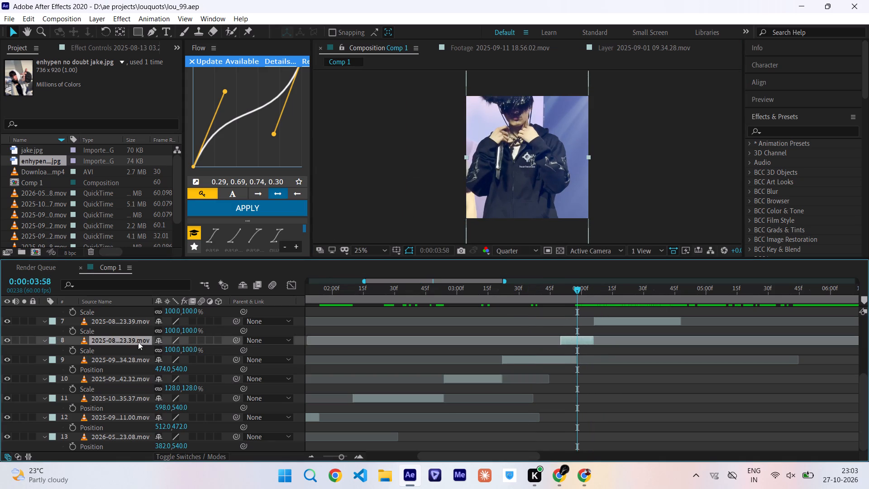
{"action": "key", "text": "p"}
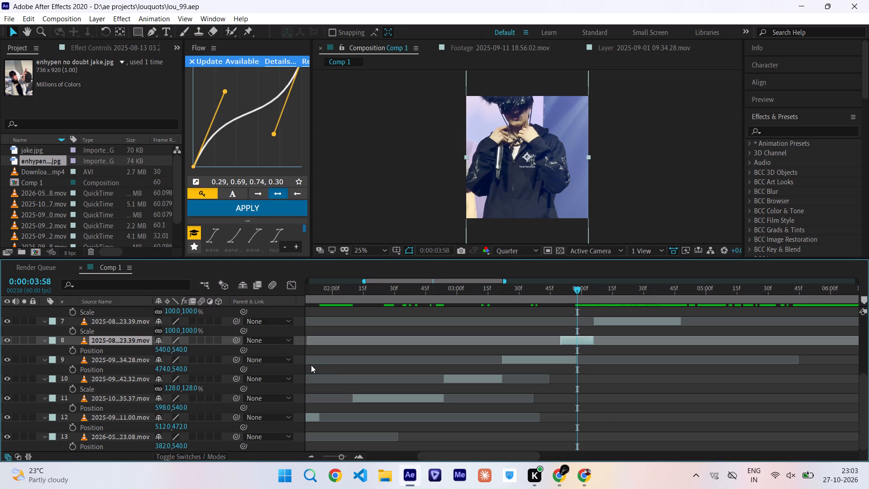
{"action": "left_click_drag", "start_coordinate": [183, 349], "coordinate": [258, 352]}
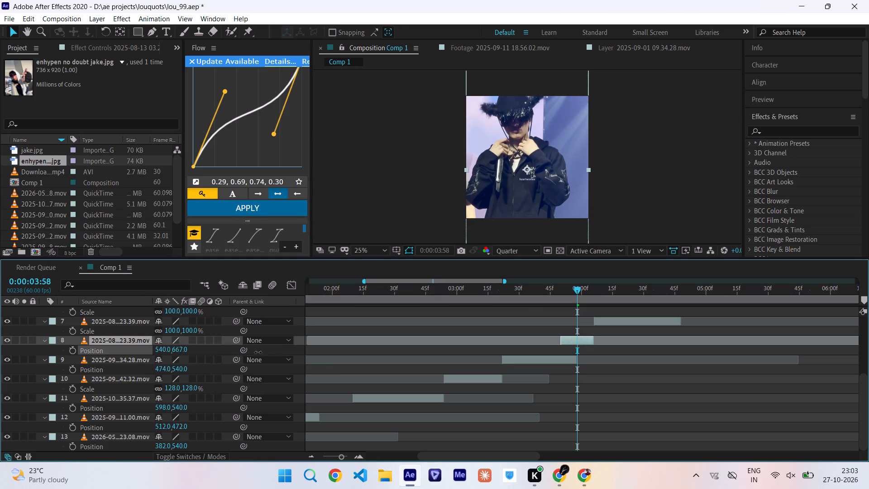
{"action": "left_click_drag", "start_coordinate": [258, 352], "coordinate": [335, 351]}
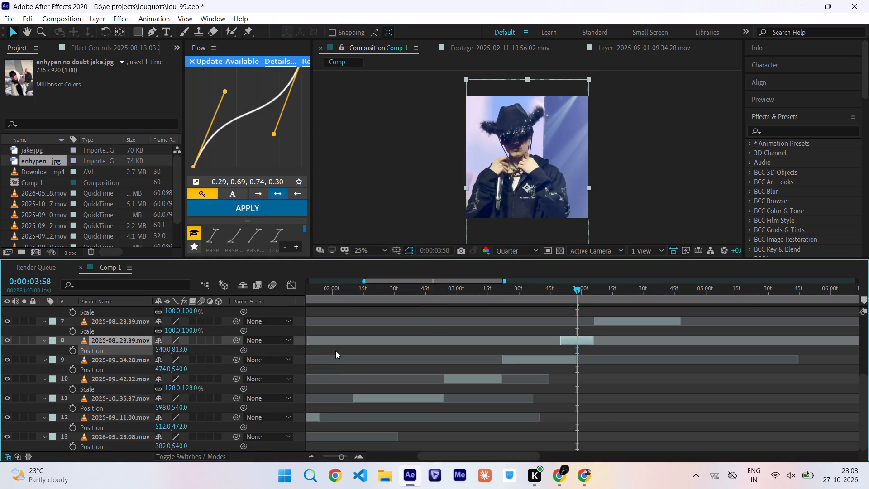
Lower the 2025-08…23.39 clip on layer 7 to a vertical position of 930 to bring the face into frame.
{"action": "left_click", "coordinate": [631, 293]}
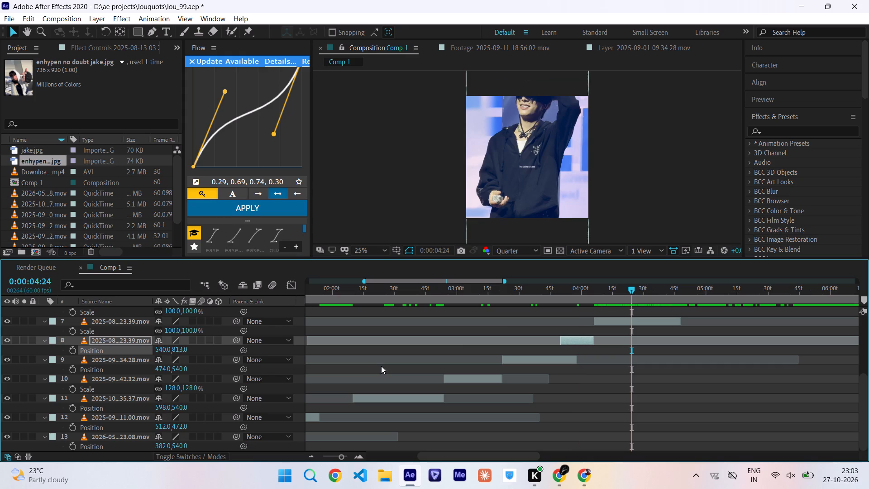
{"action": "left_click", "coordinate": [124, 322]}
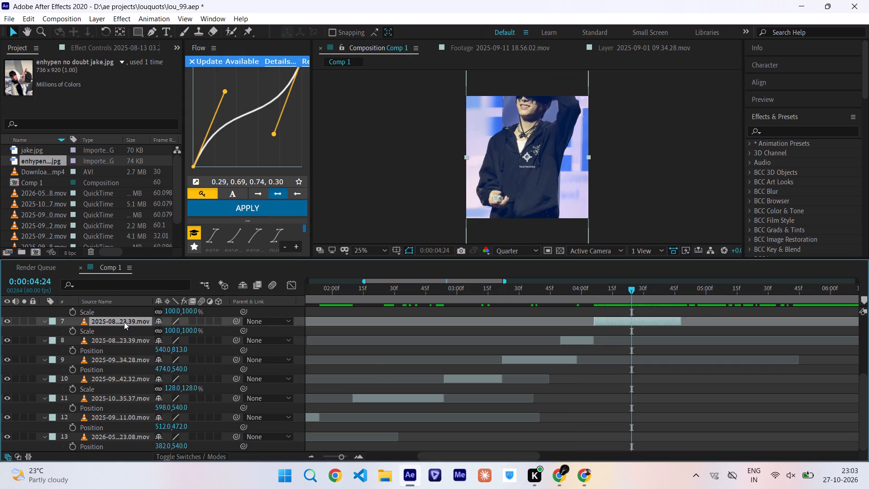
{"action": "key", "text": "p"}
{"action": "left_click_drag", "start_coordinate": [182, 330], "coordinate": [368, 366]}
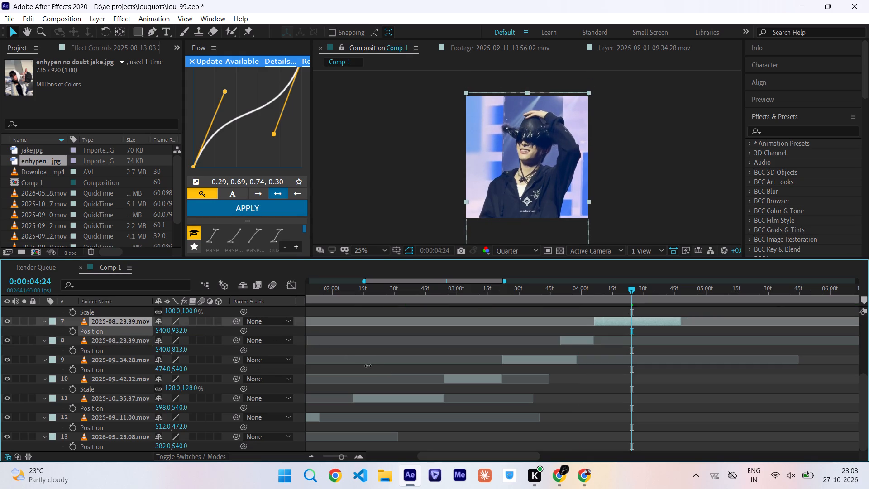
{"action": "left_click_drag", "start_coordinate": [368, 366], "coordinate": [368, 365]}
Scale up the 2025-09…56.02 clip on layer 6 until it fills the full height of the frame.
{"action": "scroll", "coordinate": [621, 354], "scroll_direction": "up", "scroll_amount": 1}
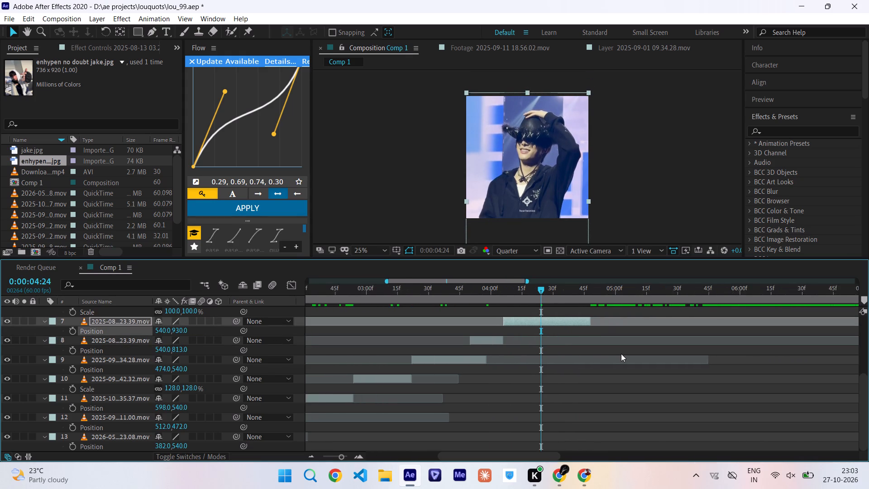
{"action": "scroll", "coordinate": [621, 354], "scroll_direction": "up", "scroll_amount": 1}
{"action": "left_click_drag", "start_coordinate": [609, 294], "coordinate": [631, 300]}
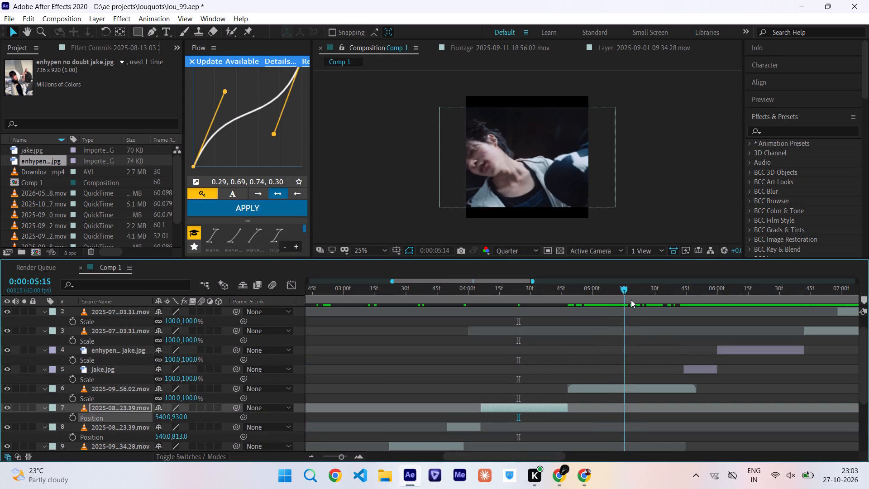
{"action": "left_click_drag", "start_coordinate": [631, 300], "coordinate": [601, 328]}
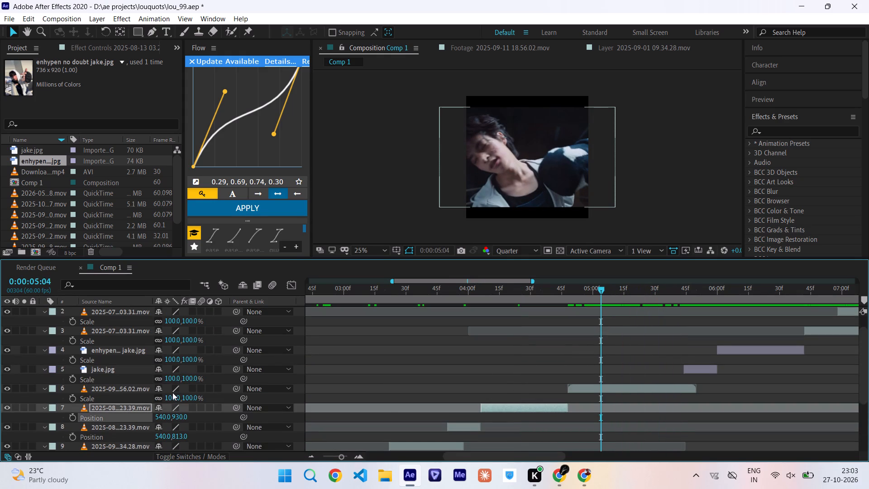
{"action": "left_click_drag", "start_coordinate": [173, 395], "coordinate": [191, 400]}
Set the layer 6 clip's horizontal position to 938, check its framing through to the following images, and save the project.
{"action": "key", "text": "p"}
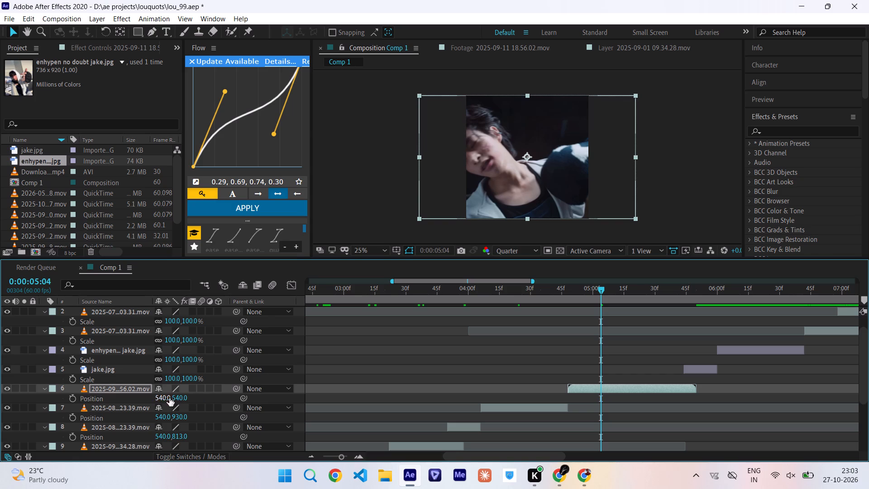
{"action": "left_click_drag", "start_coordinate": [165, 399], "coordinate": [402, 417]}
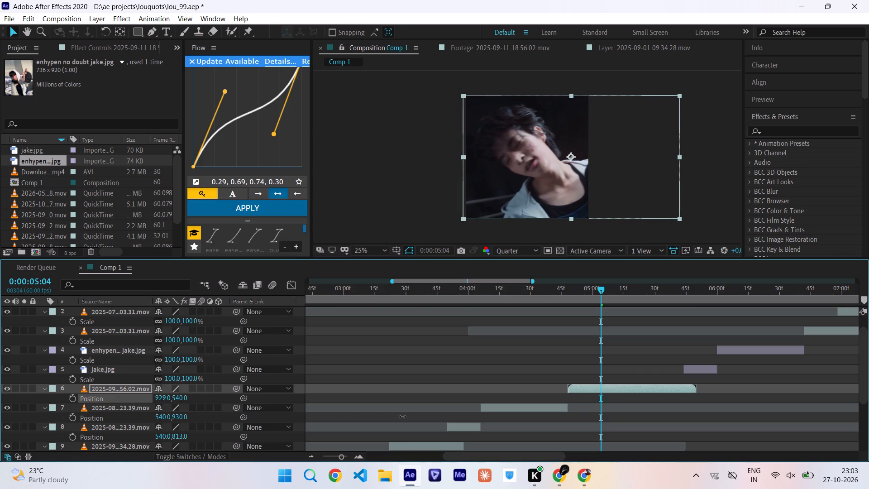
{"action": "left_click_drag", "start_coordinate": [402, 417], "coordinate": [408, 417]}
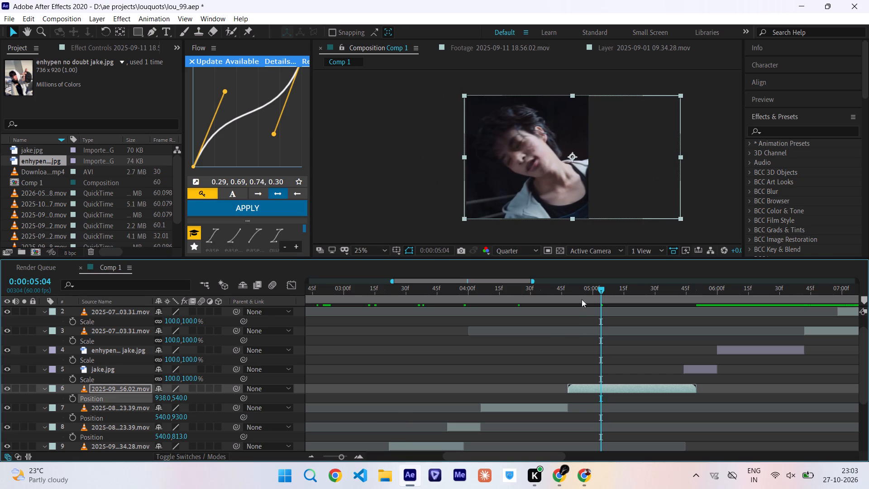
{"action": "left_click_drag", "start_coordinate": [573, 293], "coordinate": [642, 299]}
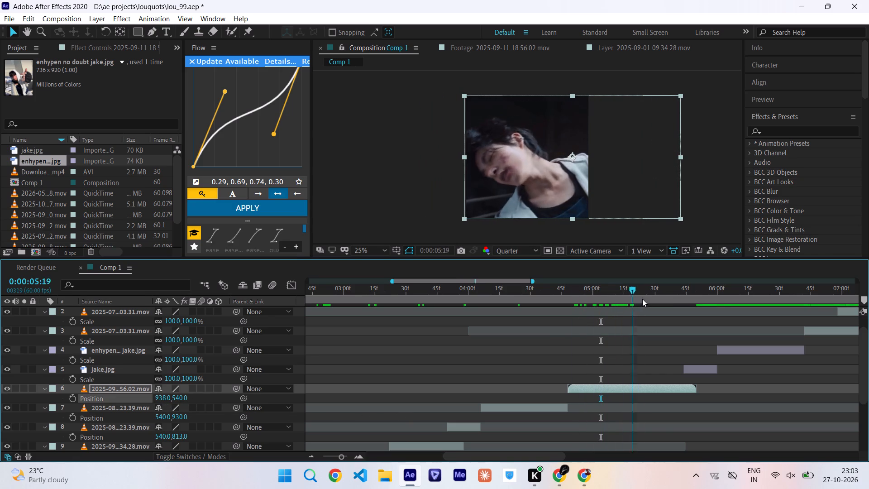
{"action": "left_click_drag", "start_coordinate": [642, 299], "coordinate": [736, 316]}
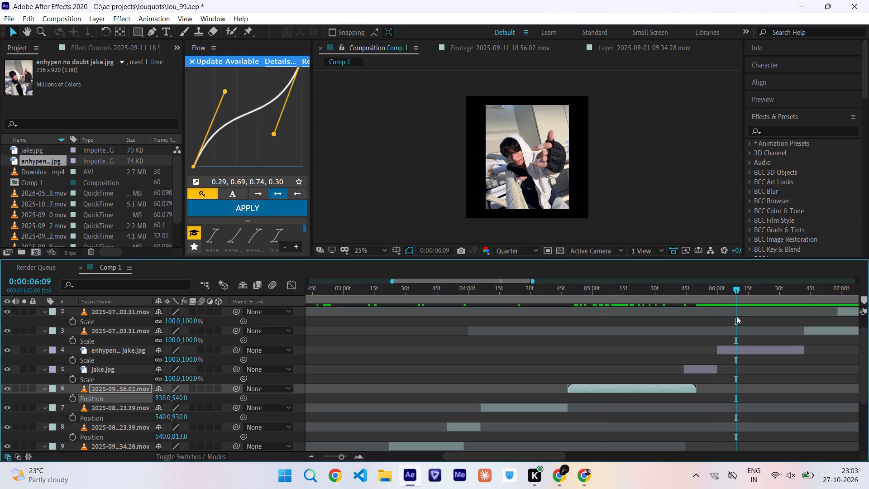
{"action": "key", "text": "ctrl+s"}
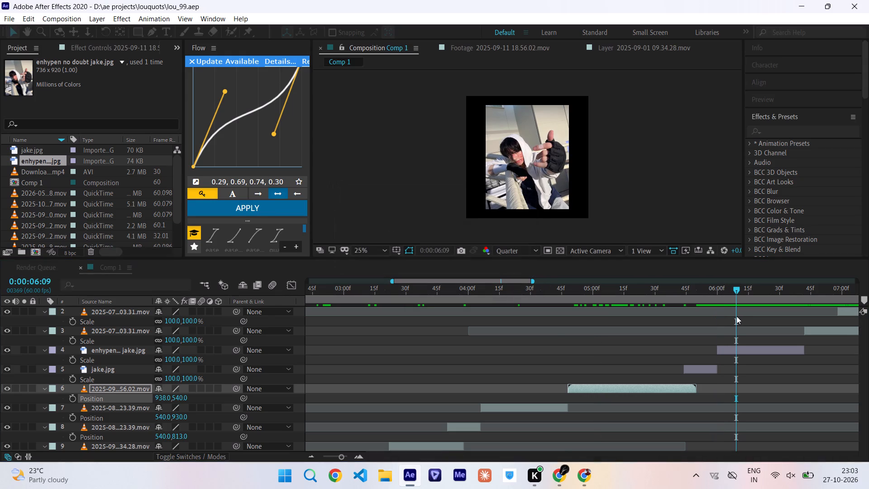